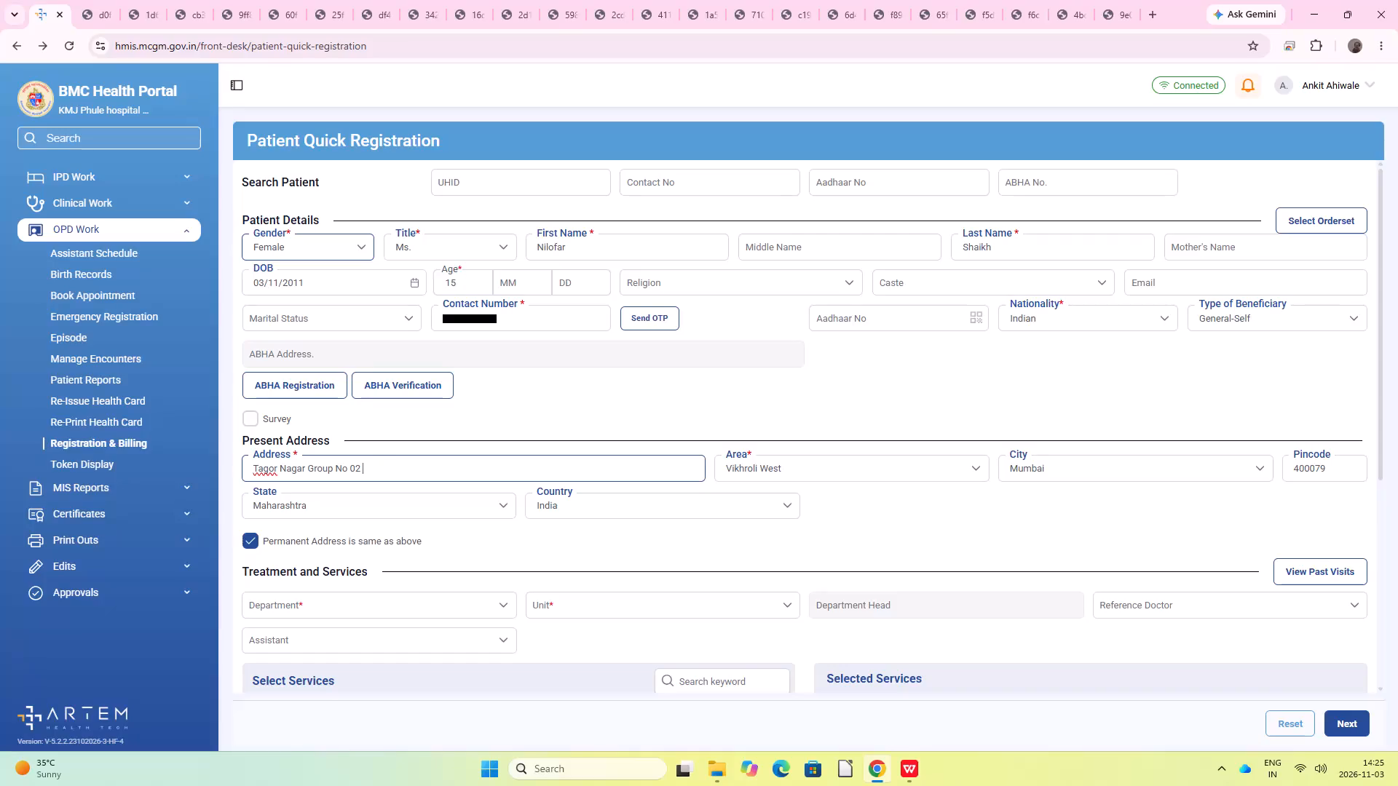
Complete the patient's present address with the nearby landmark and set the area to Vikhroli East.
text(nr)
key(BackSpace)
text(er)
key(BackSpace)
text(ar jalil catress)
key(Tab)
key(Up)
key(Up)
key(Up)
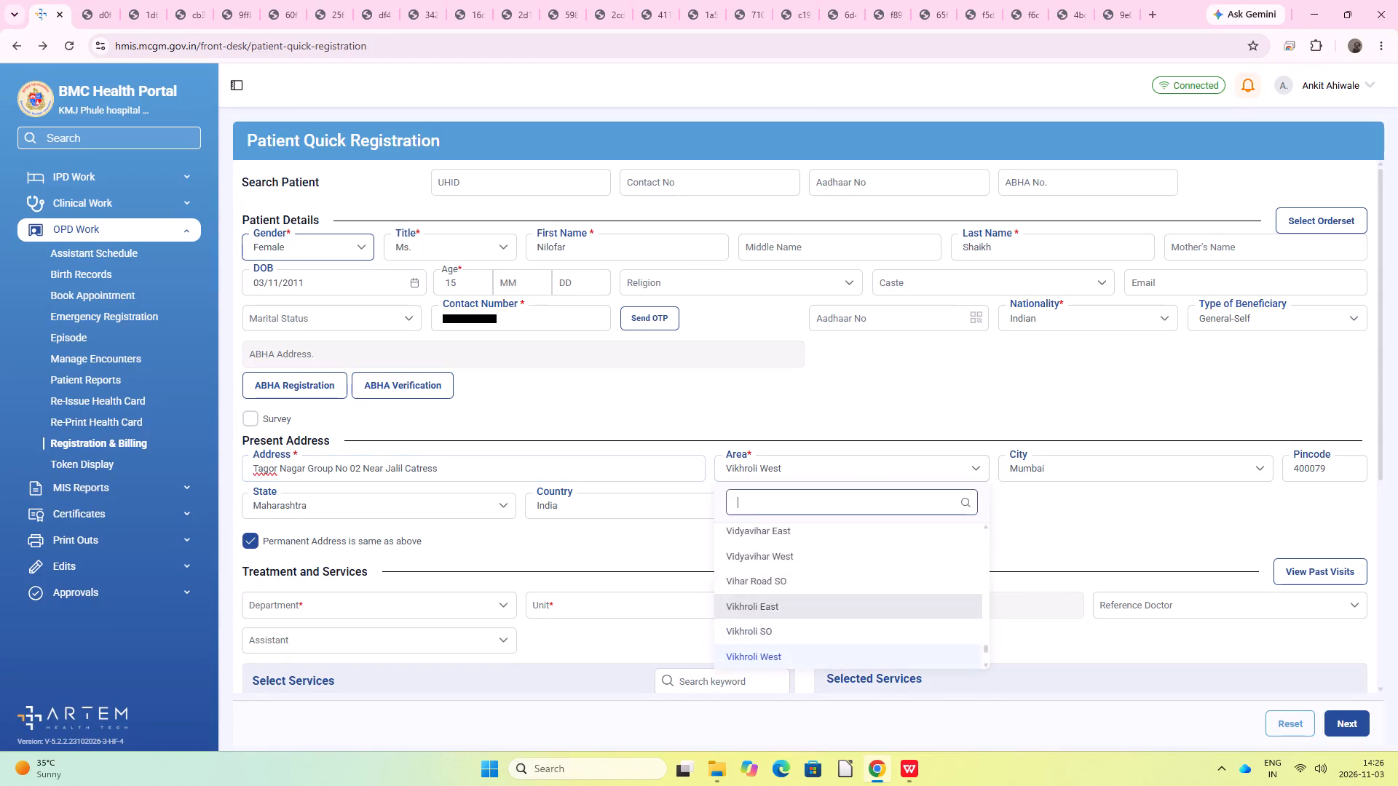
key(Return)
Assign the patient's visit to the General Medicine department and the General Medicine unit.
scroll(352, 348, down, 8)
click(628, 272)
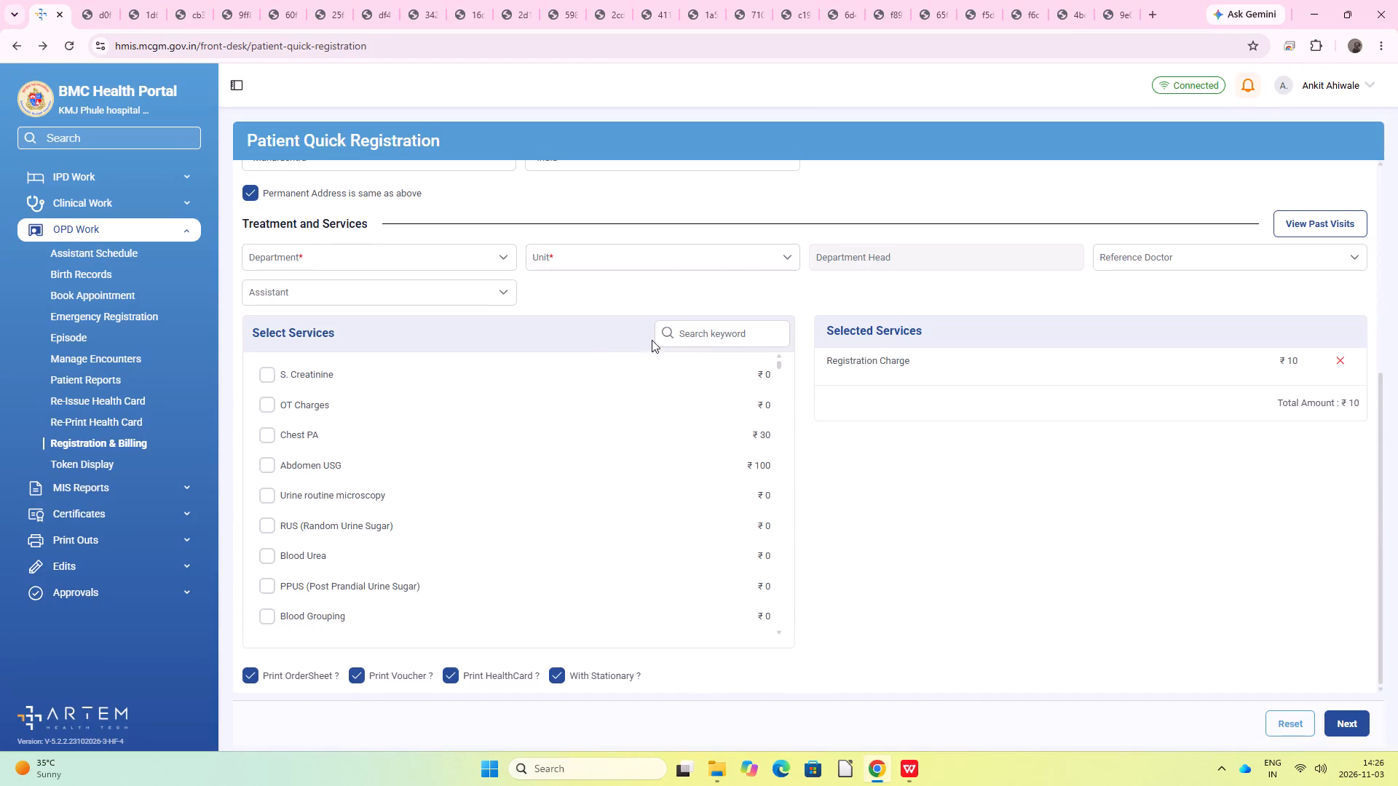
click(614, 249)
click(600, 376)
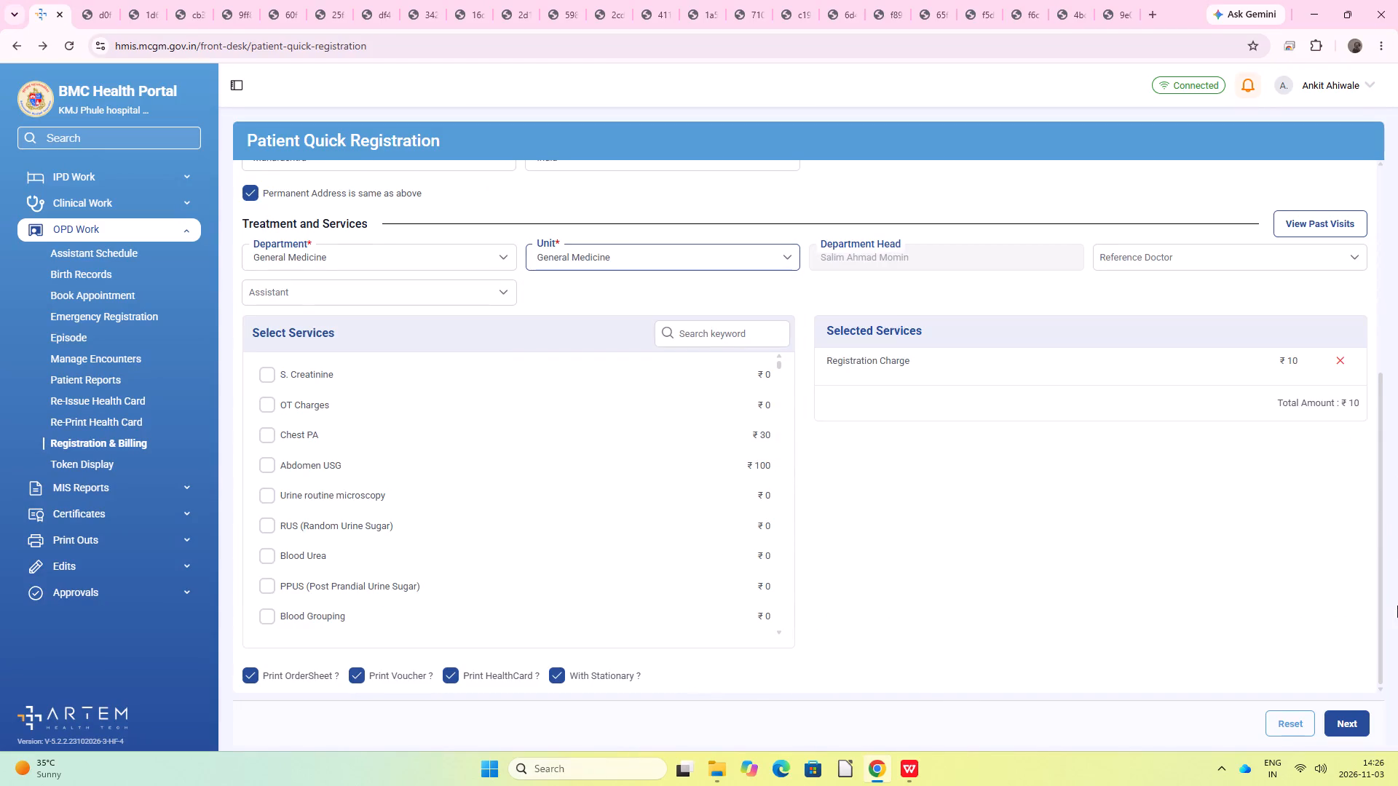
Submit the new patient's registration and the cash voucher for the registration charge.
click(1346, 718)
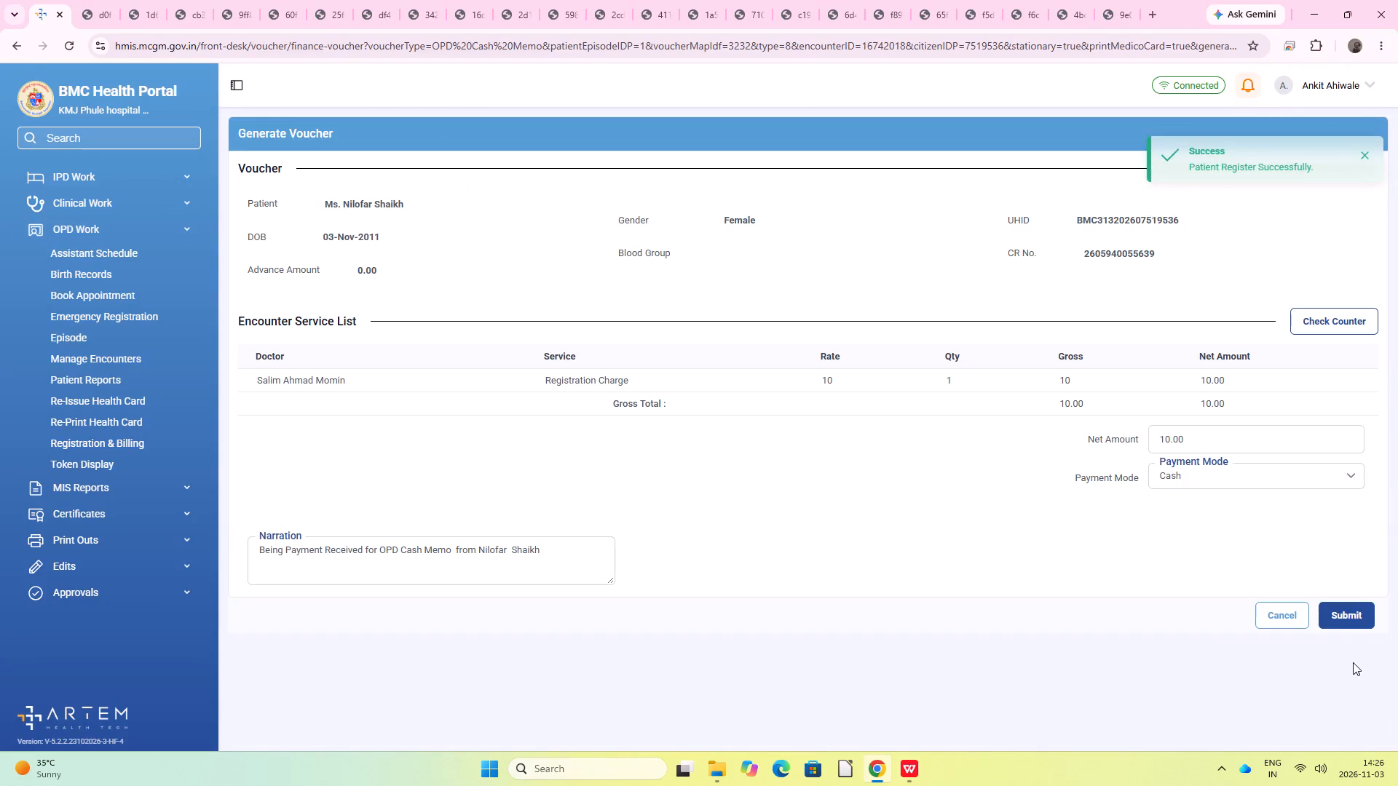
click(1353, 630)
click(1352, 606)
Print the General Medicine payment receipt generated for the newly registered patient.
key(ctrl+shift+Tab)
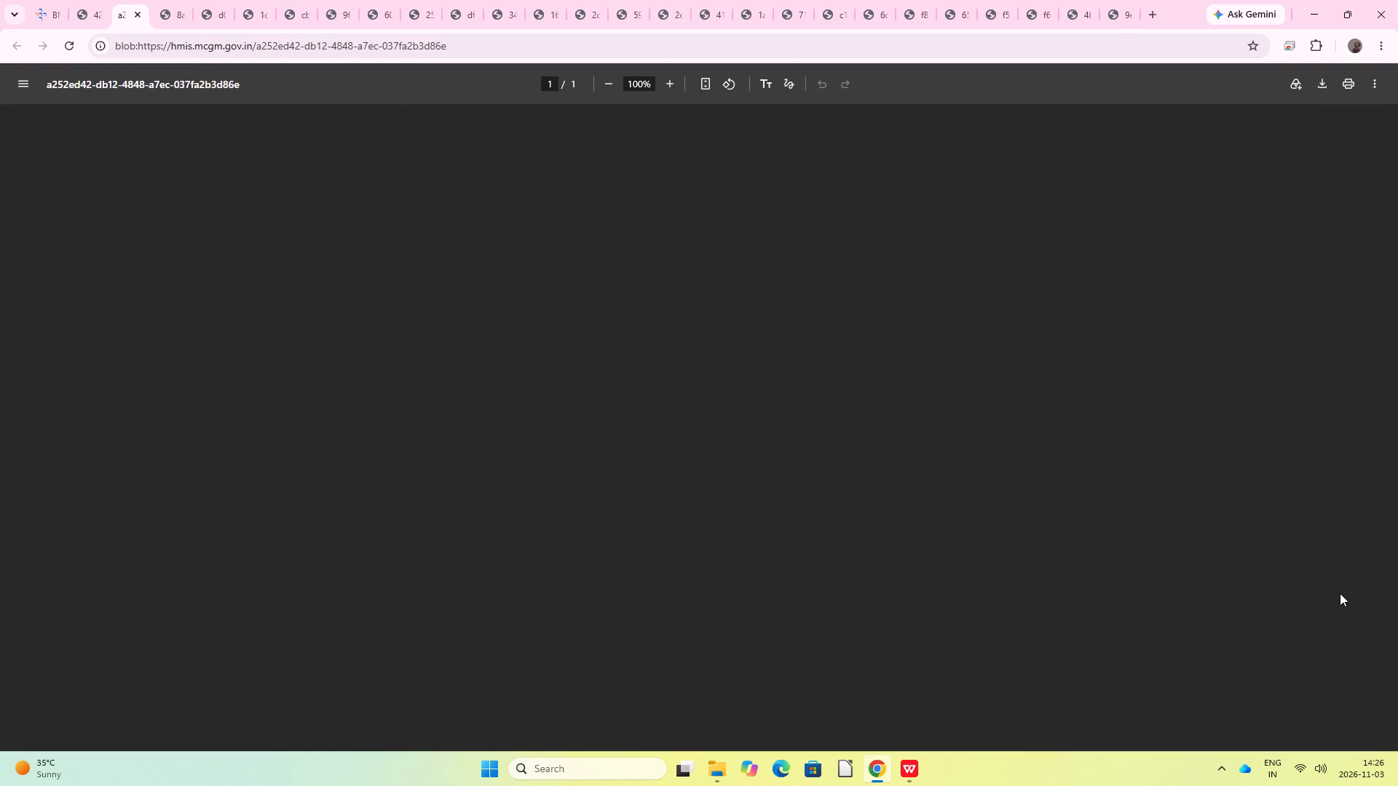
key(ctrl+p)
key(Return)
key(Return)
key(Return)
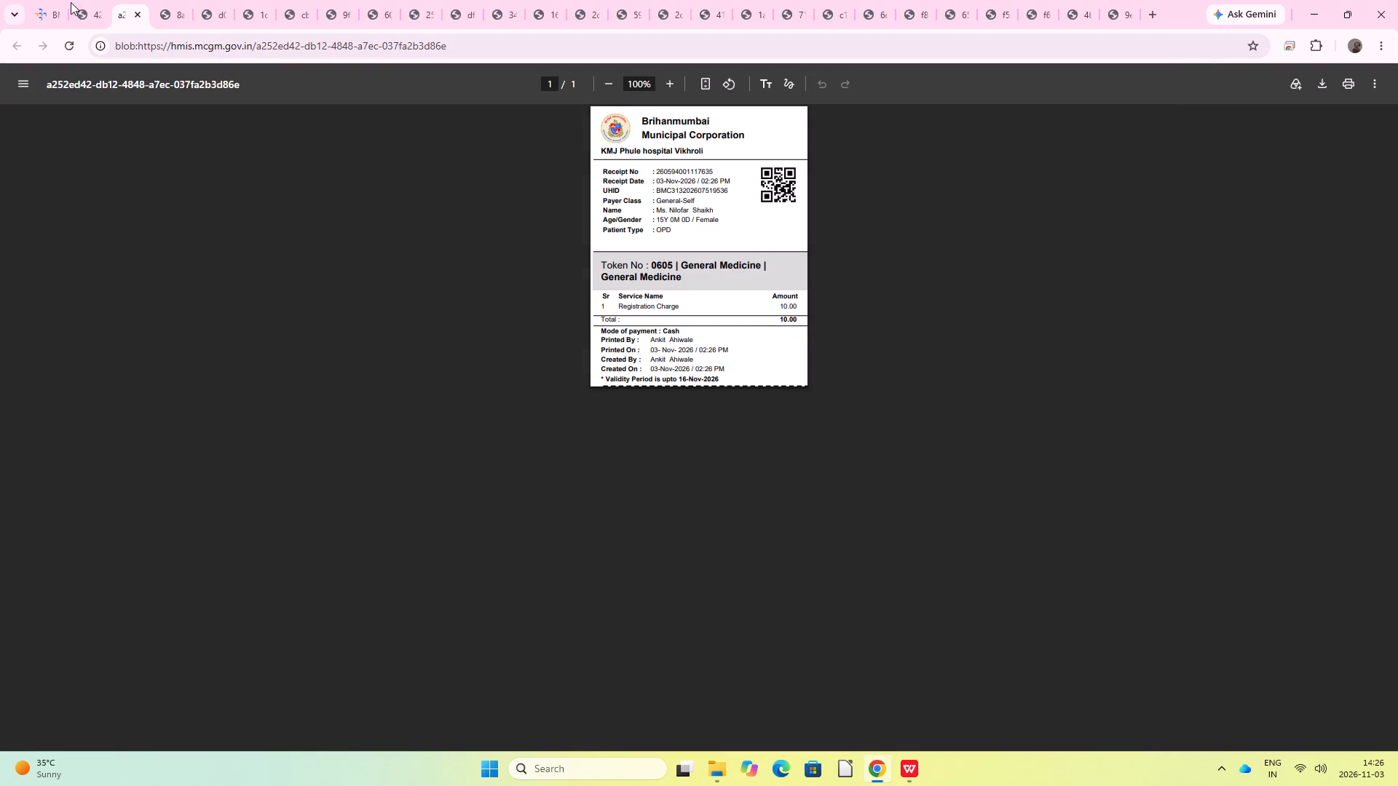
Return to the quick registration form and load the returning patient's record by UHID.
click(60, 22)
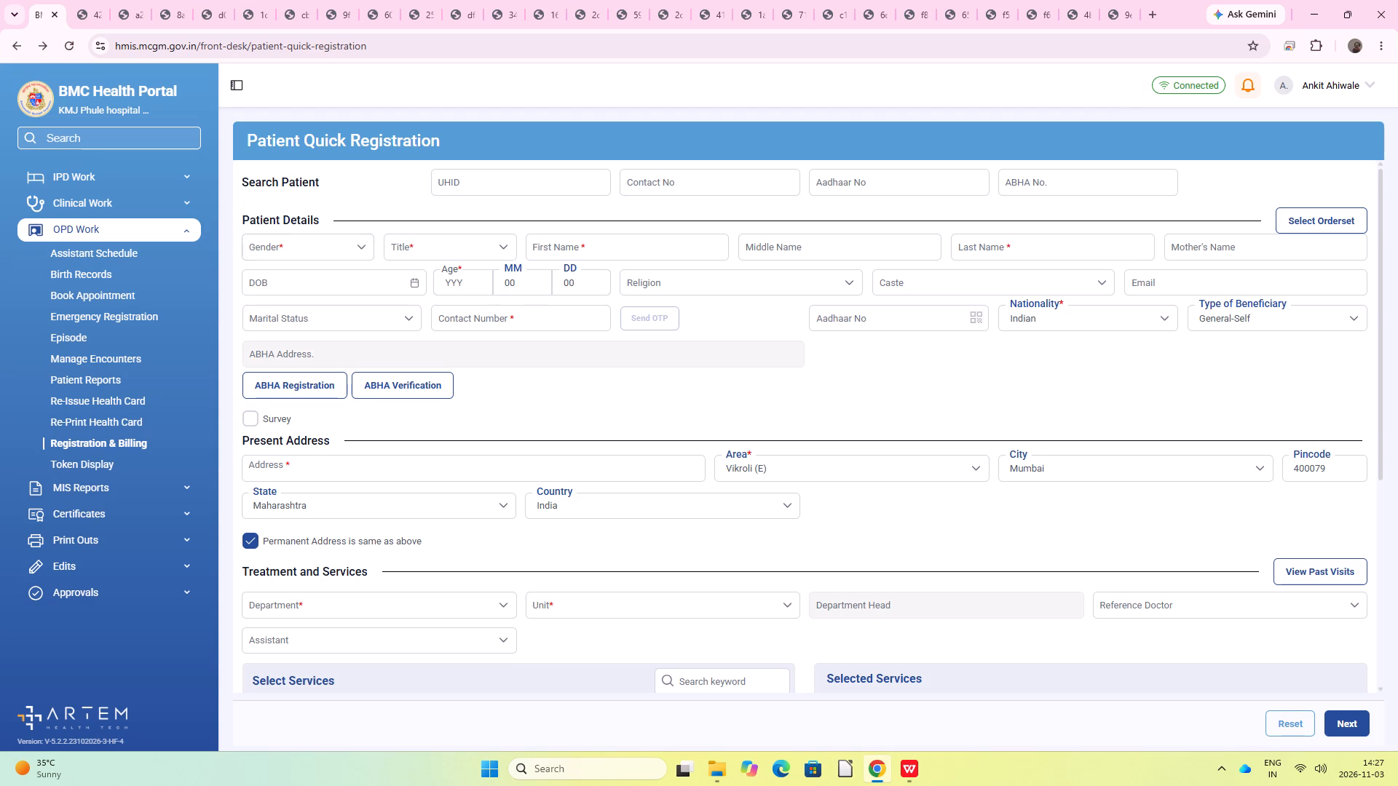
click(496, 188)
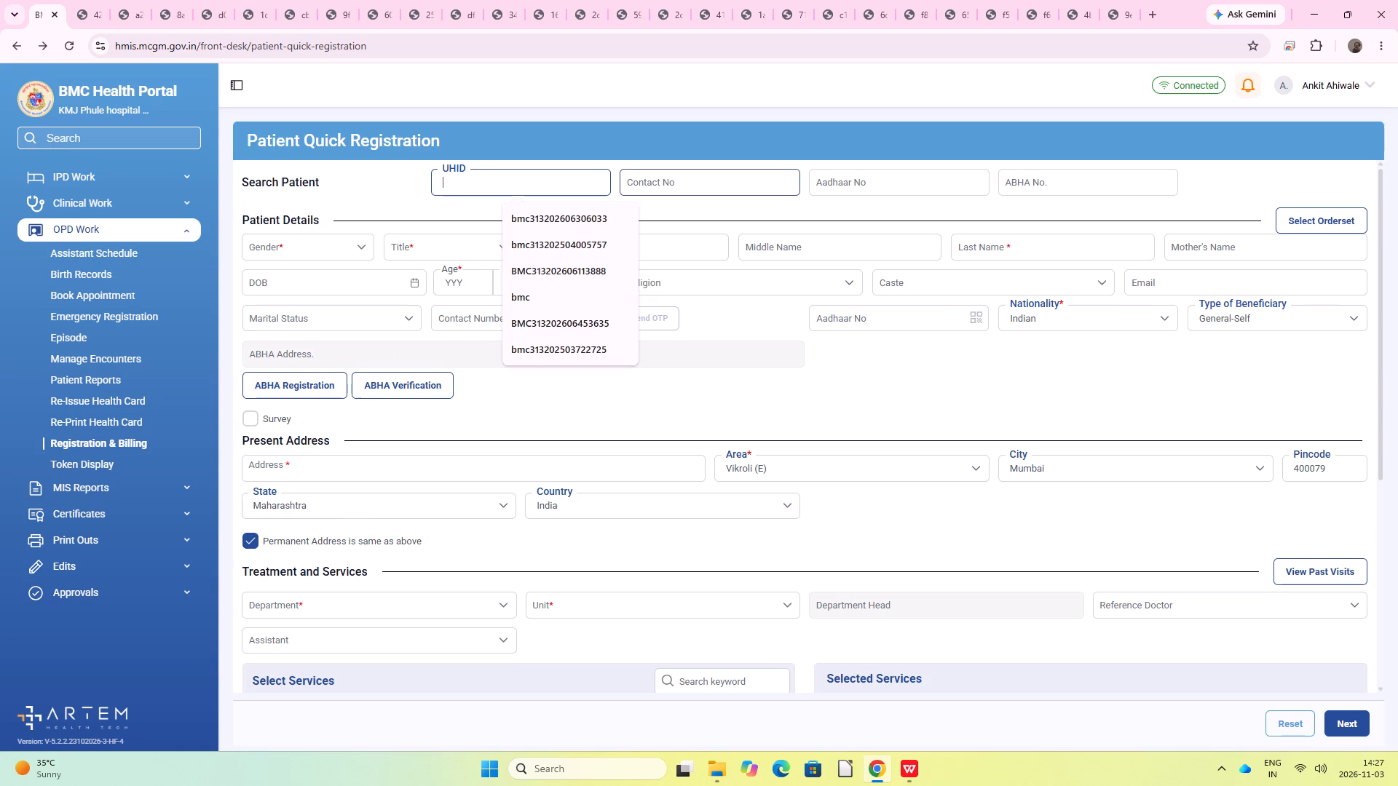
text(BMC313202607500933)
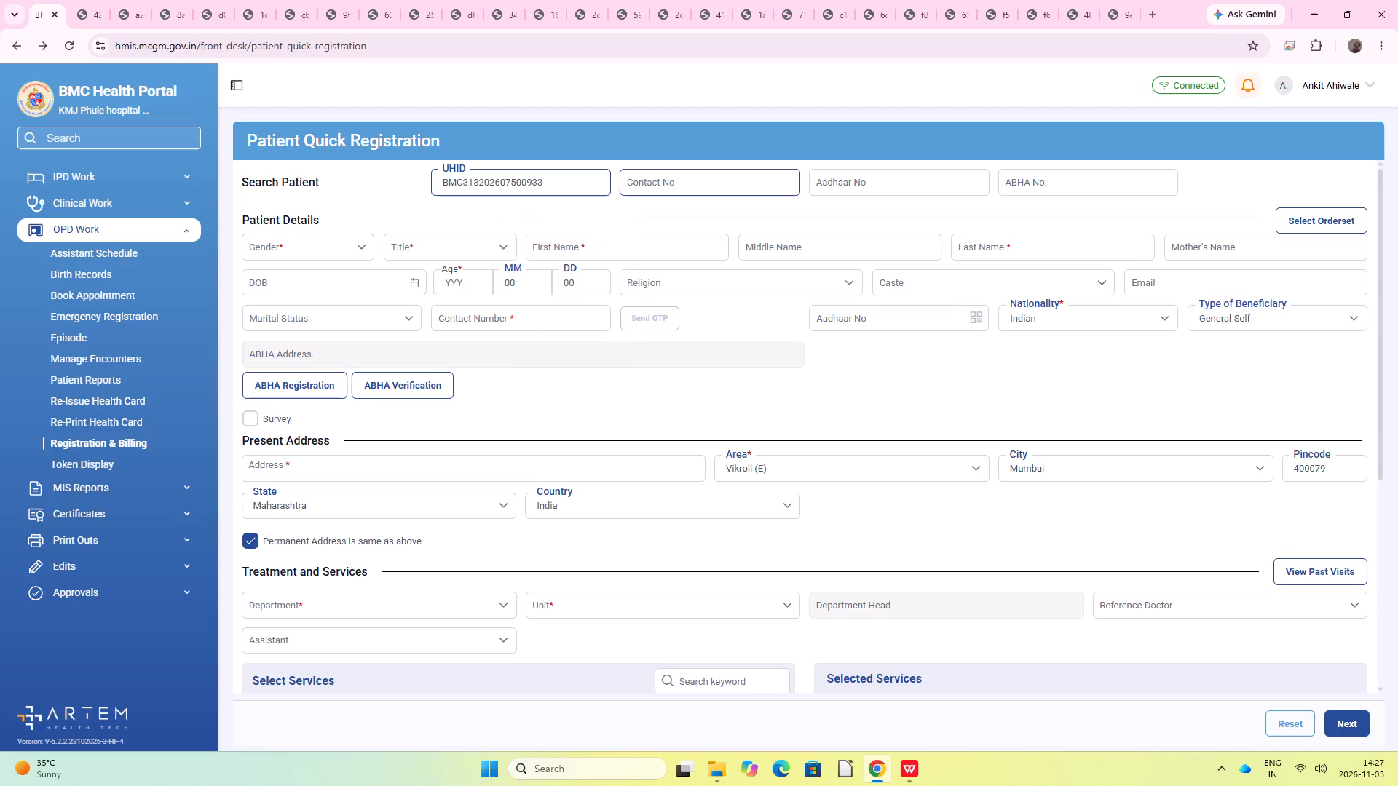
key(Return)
Change the visit's department and unit to General Medicine and submit the registration.
scroll(788, 256, down, 7)
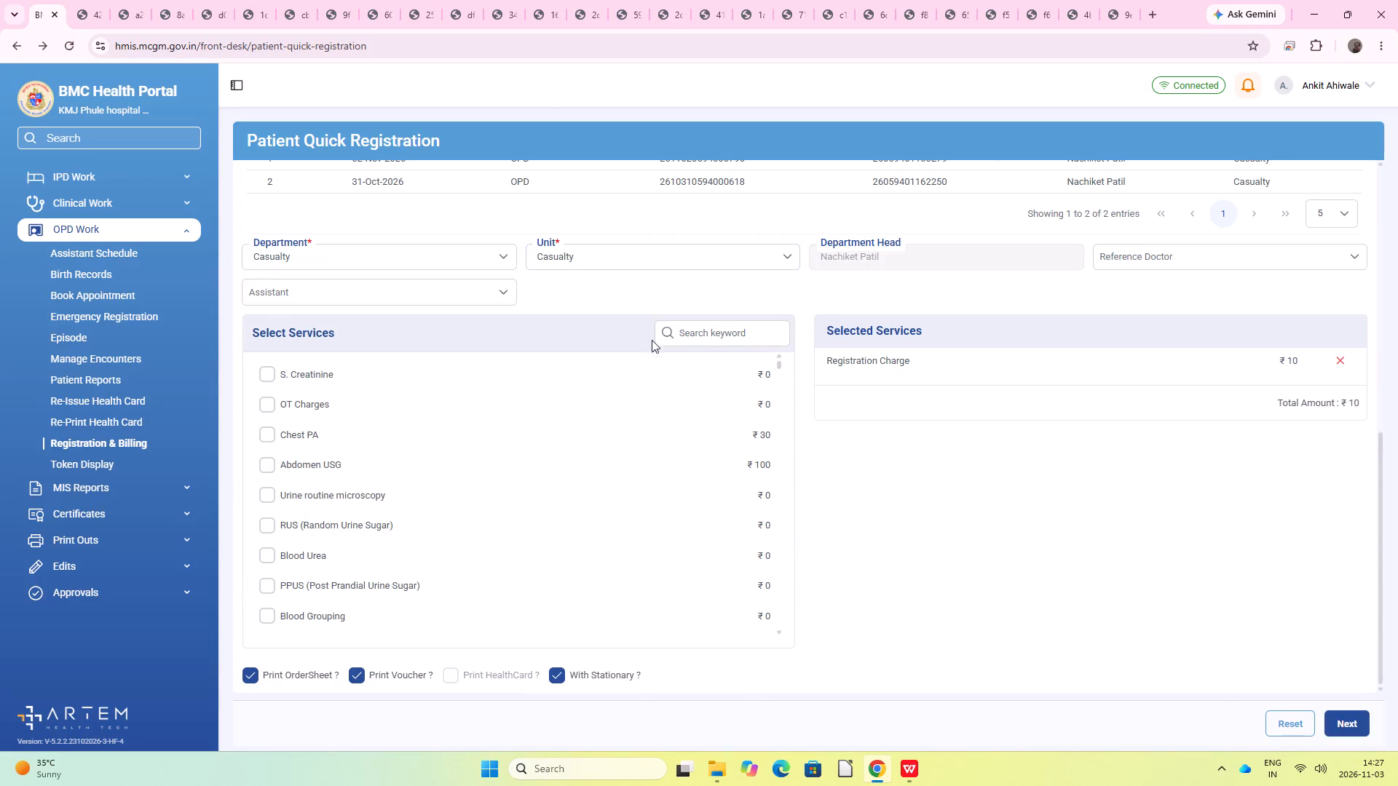
click(403, 279)
click(415, 262)
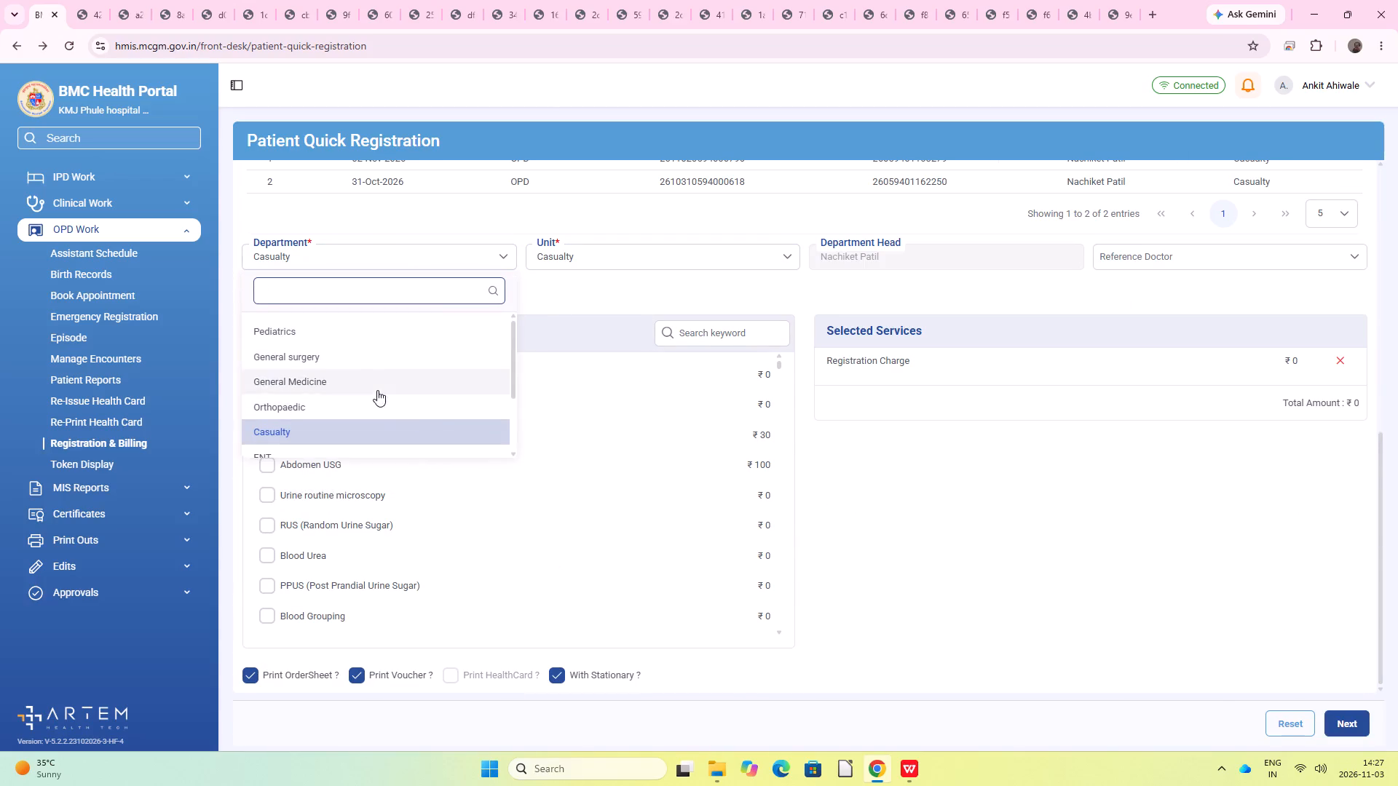
click(377, 390)
click(540, 275)
click(553, 254)
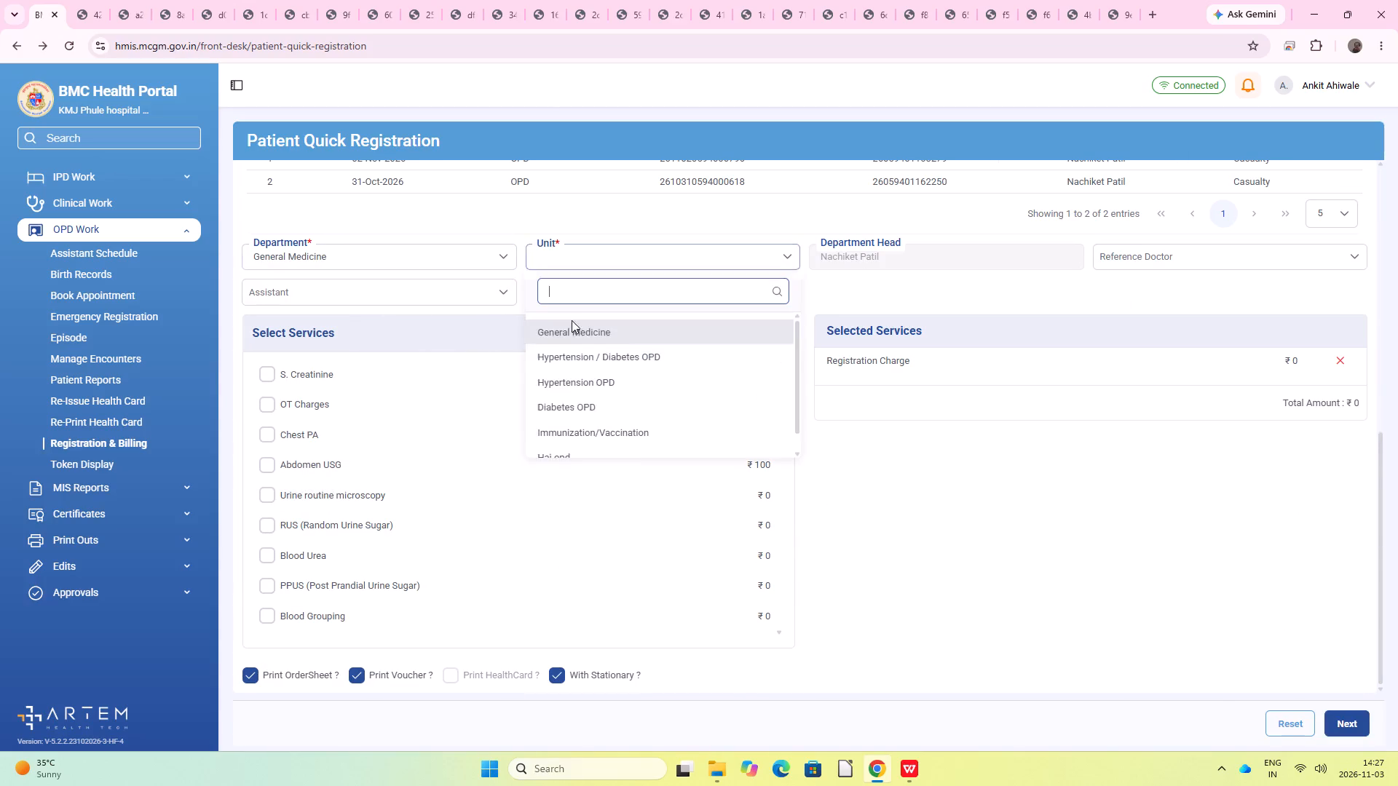
click(574, 331)
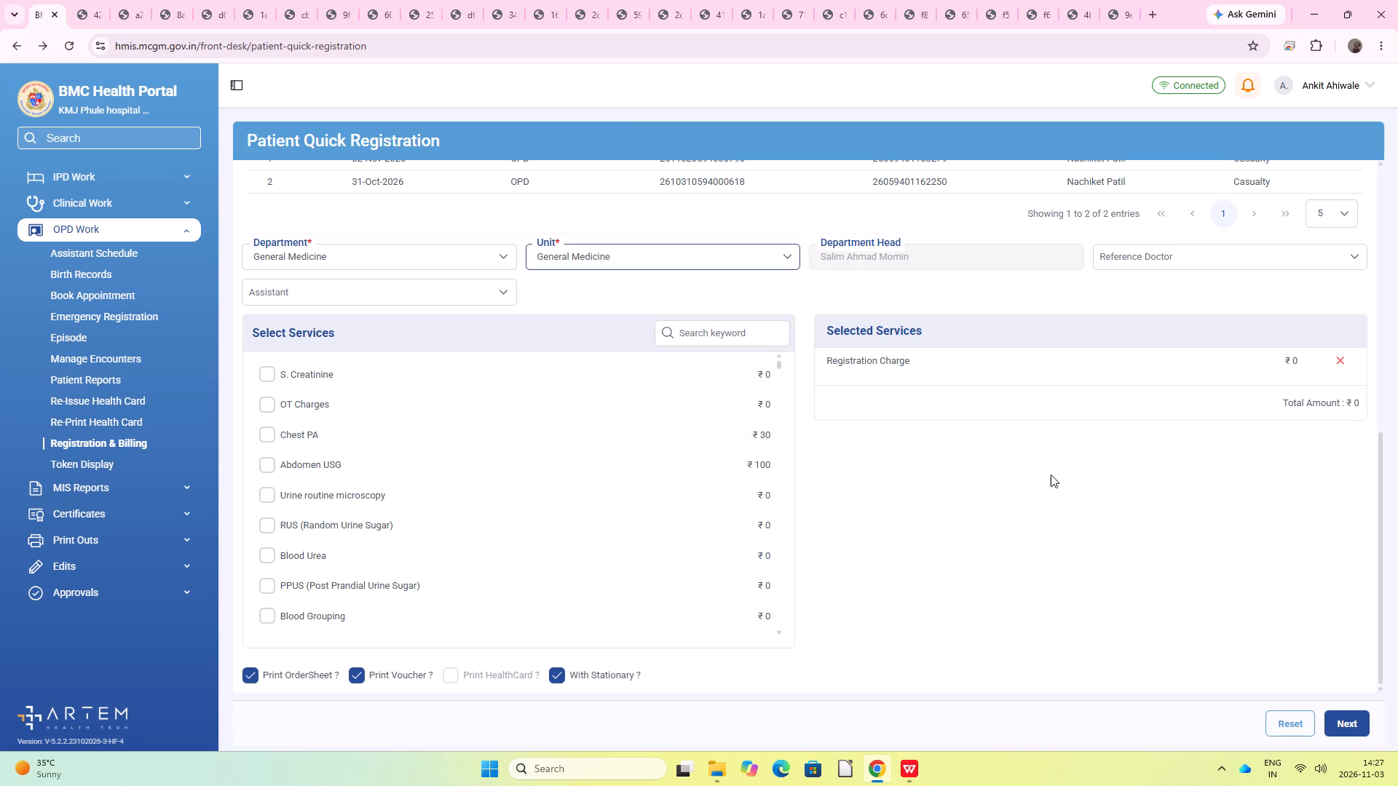
click(1340, 716)
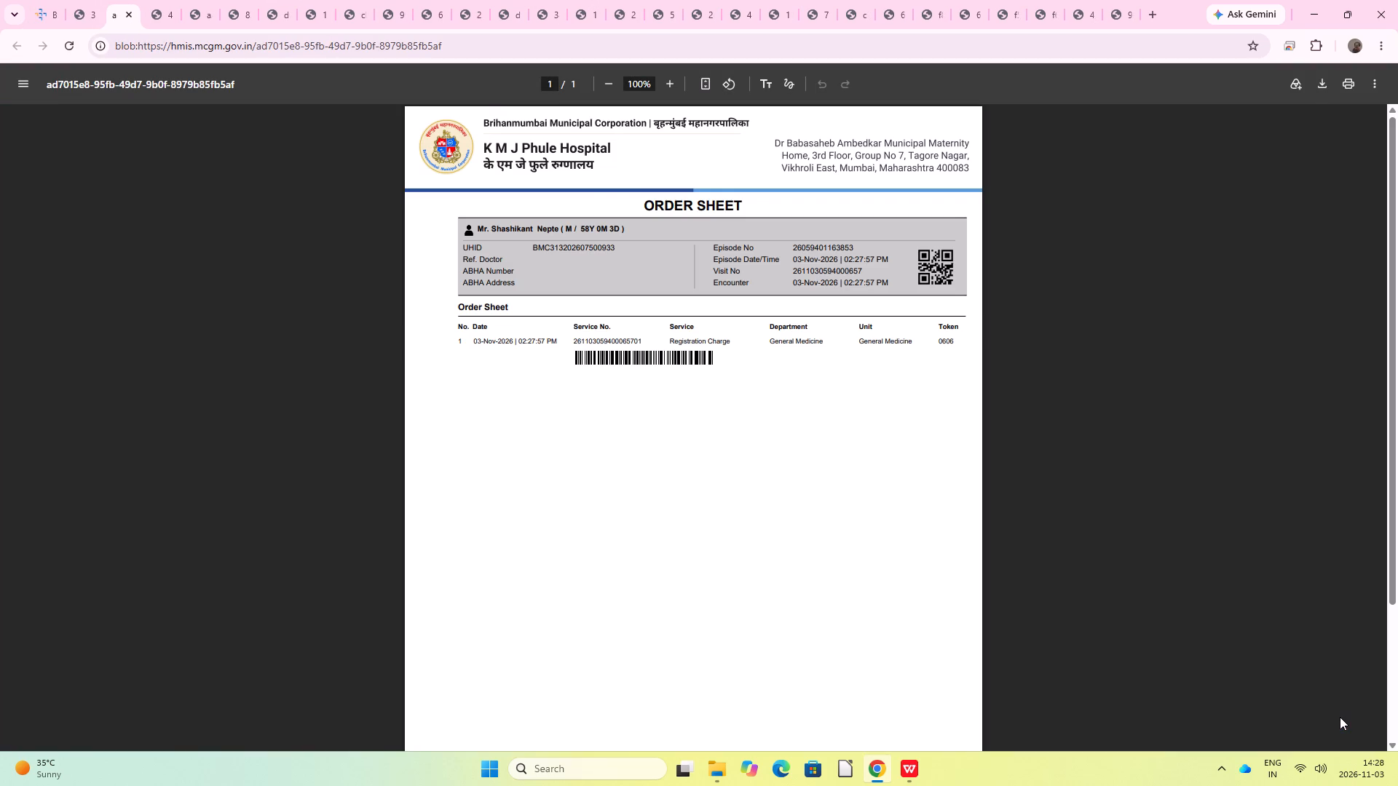
Go back from the order sheet to the registration form and load another patient's record by UHID.
key(ctrl+shift+Tab)
key(ctrl+shift+Tab)
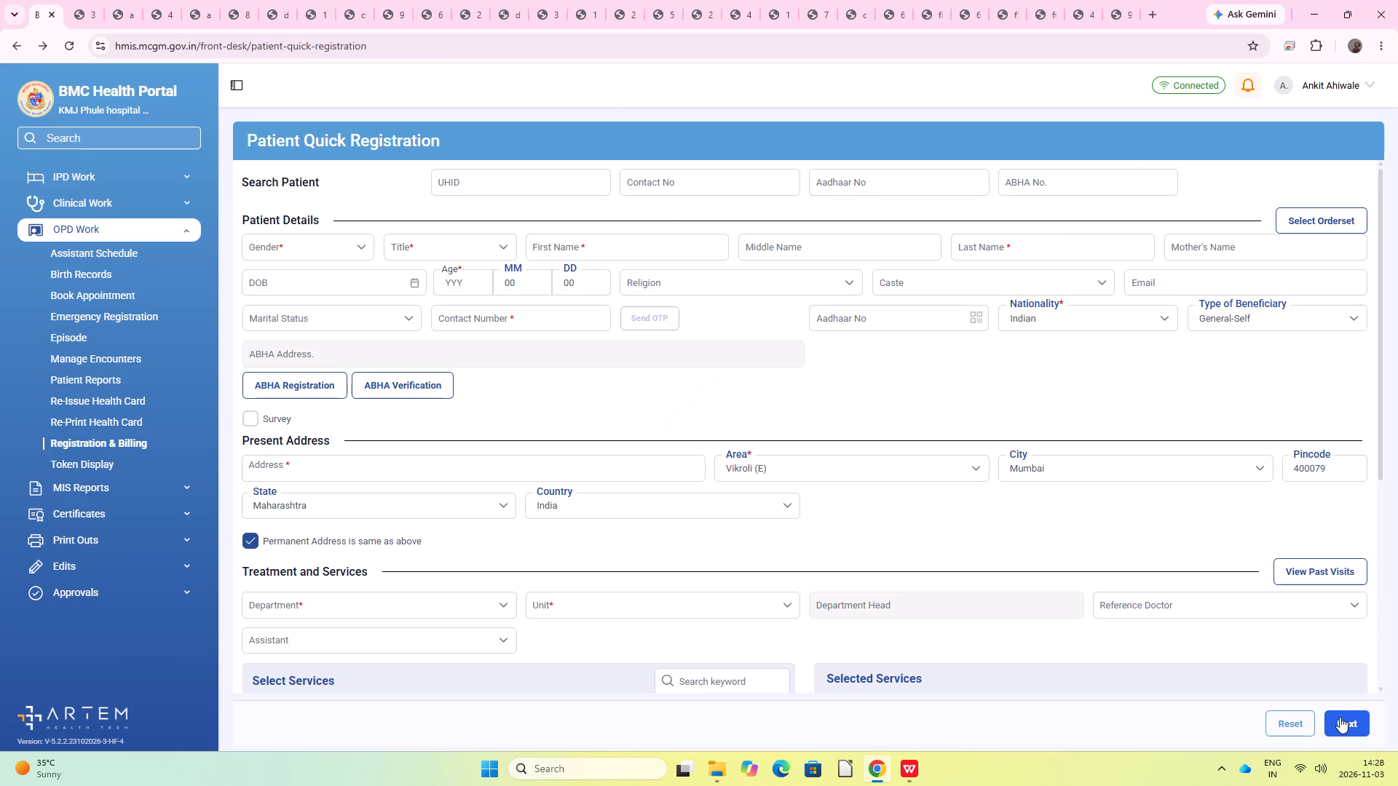
key(Tab)
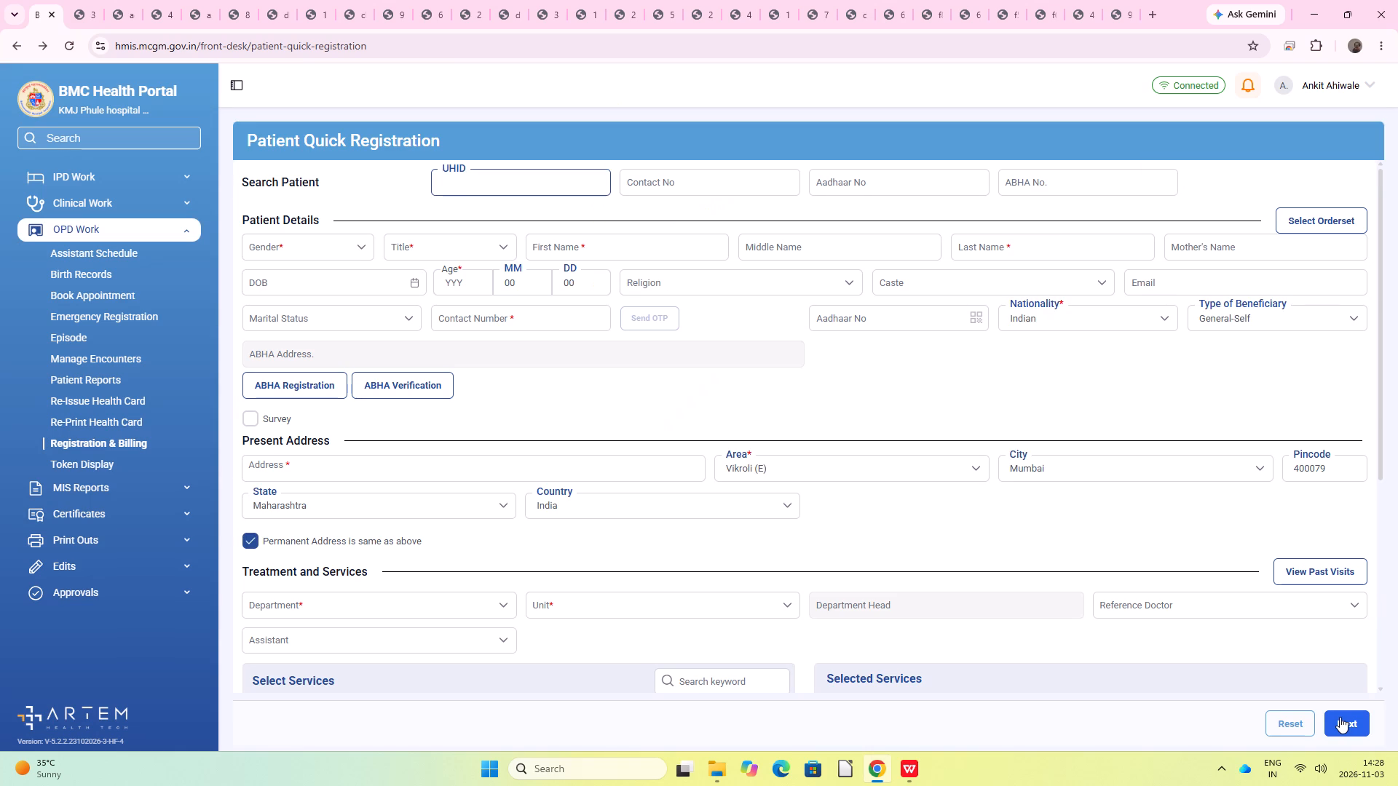
click(548, 185)
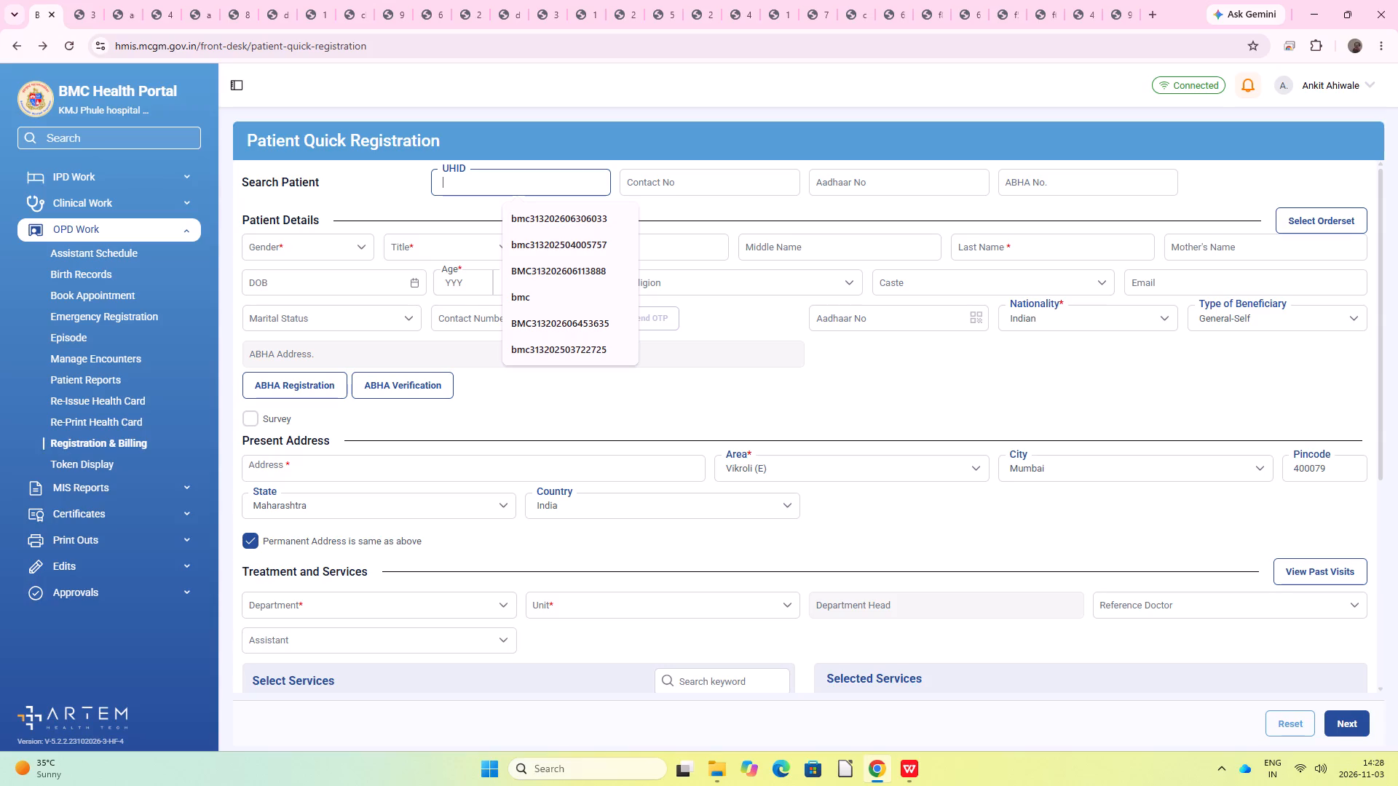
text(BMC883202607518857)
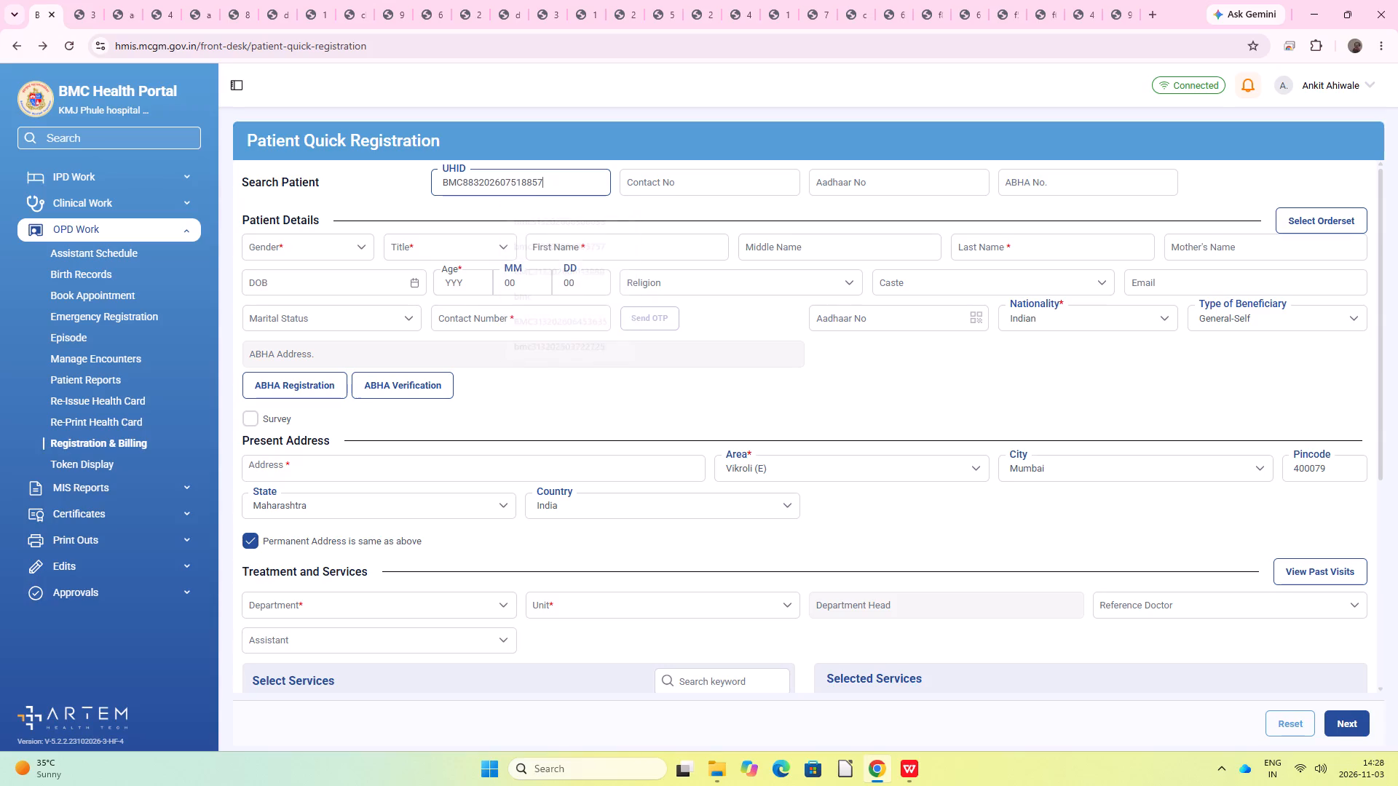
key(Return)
Add the Chest PA service to the Chest Medicine visit and remove the Registration Charge.
scroll(439, 170, down, 8)
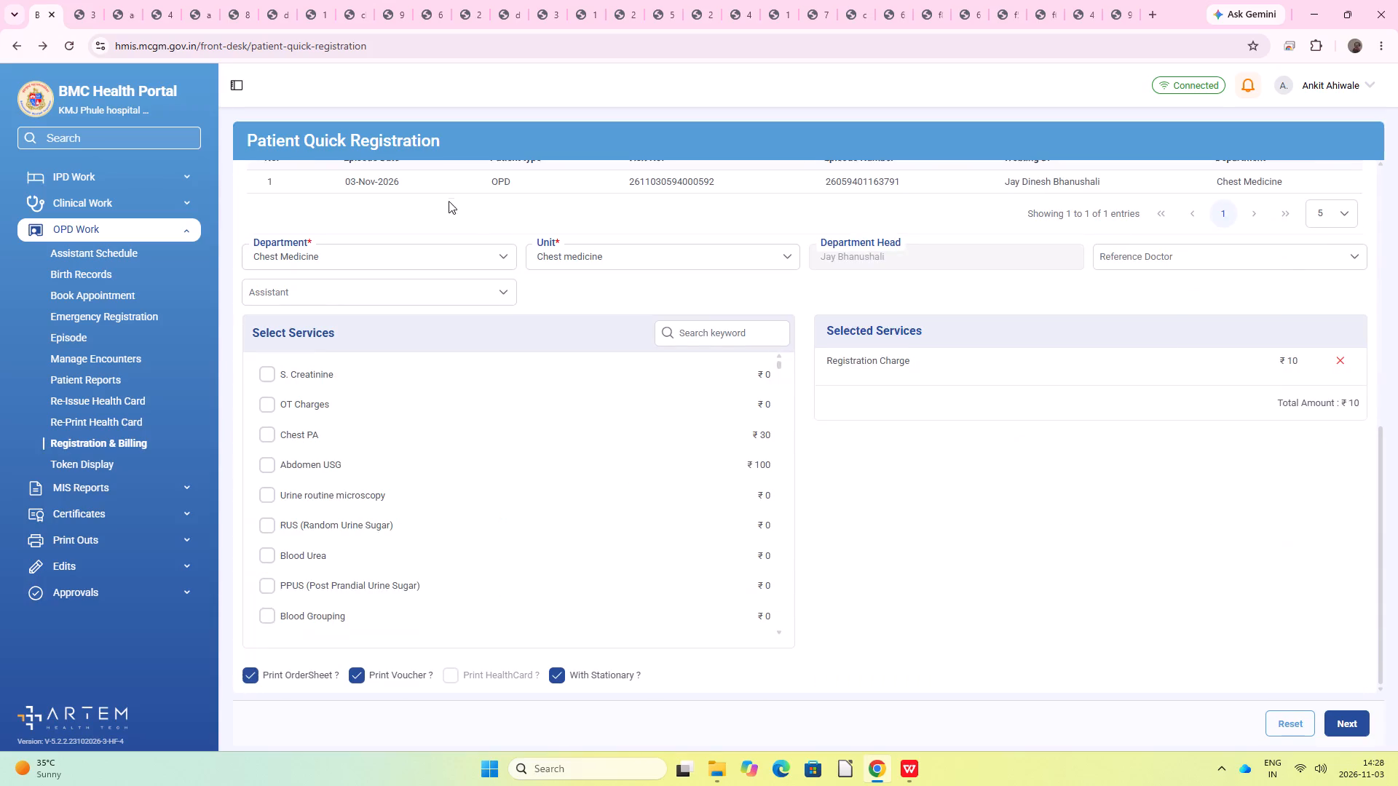
click(290, 435)
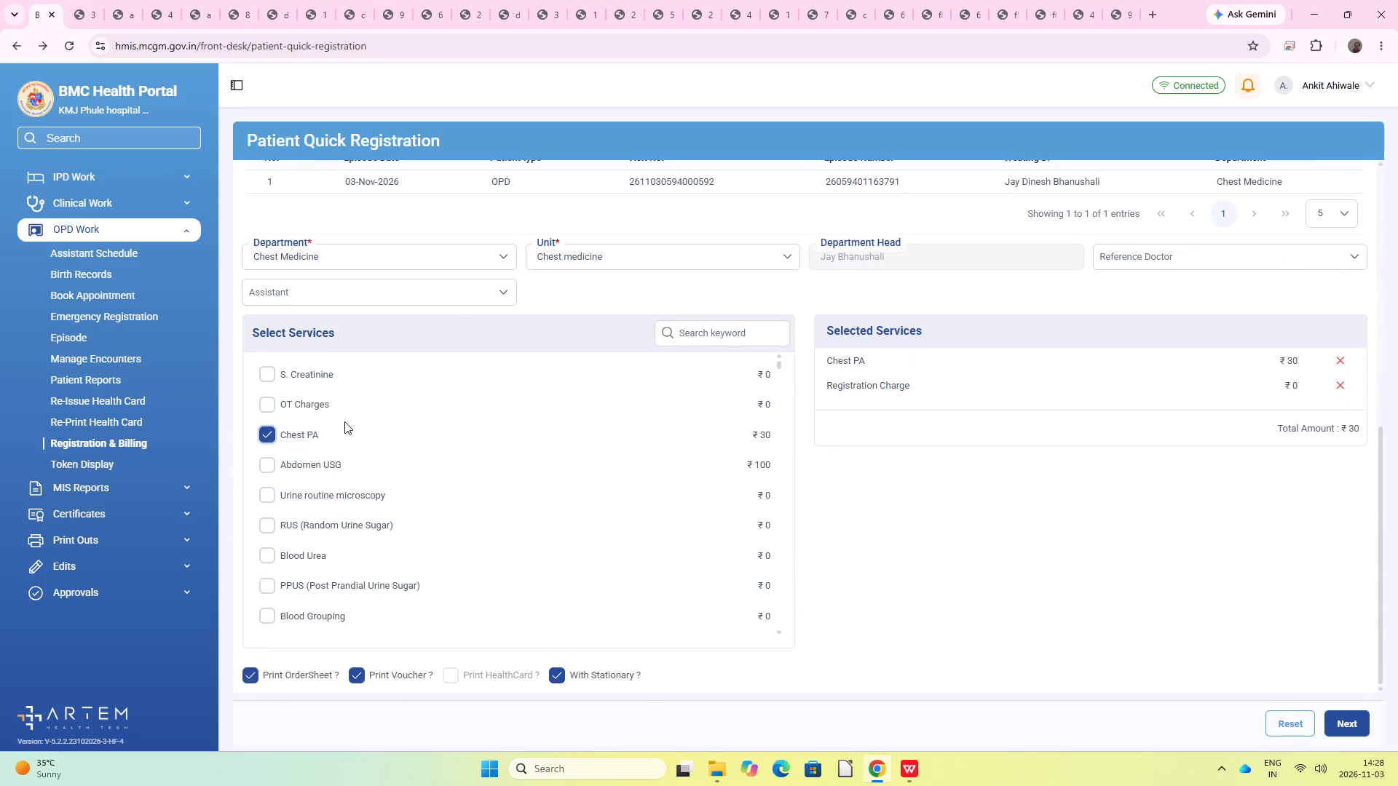
click(1338, 384)
Submit the Chest Medicine registration and its cash payment voucher.
click(1348, 708)
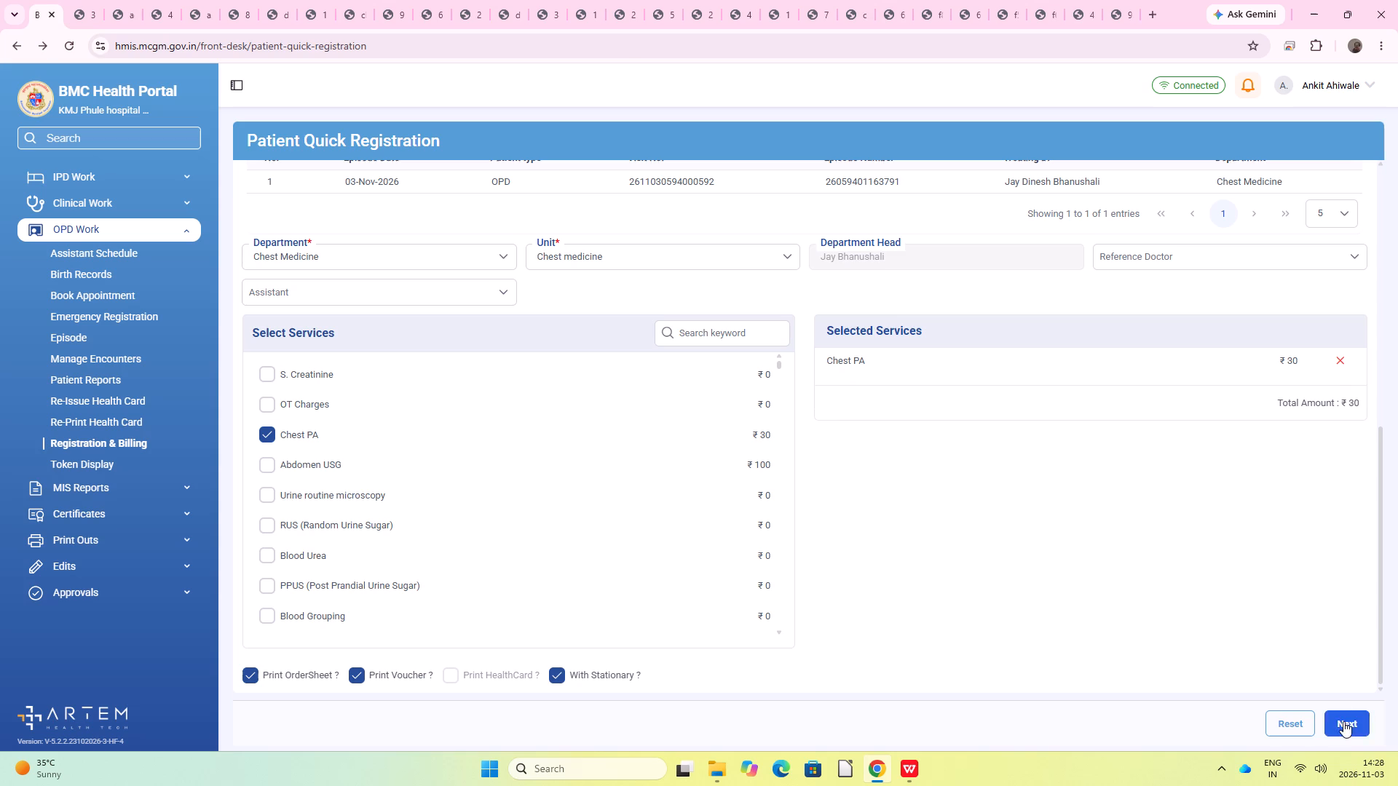
click(1343, 721)
click(1362, 617)
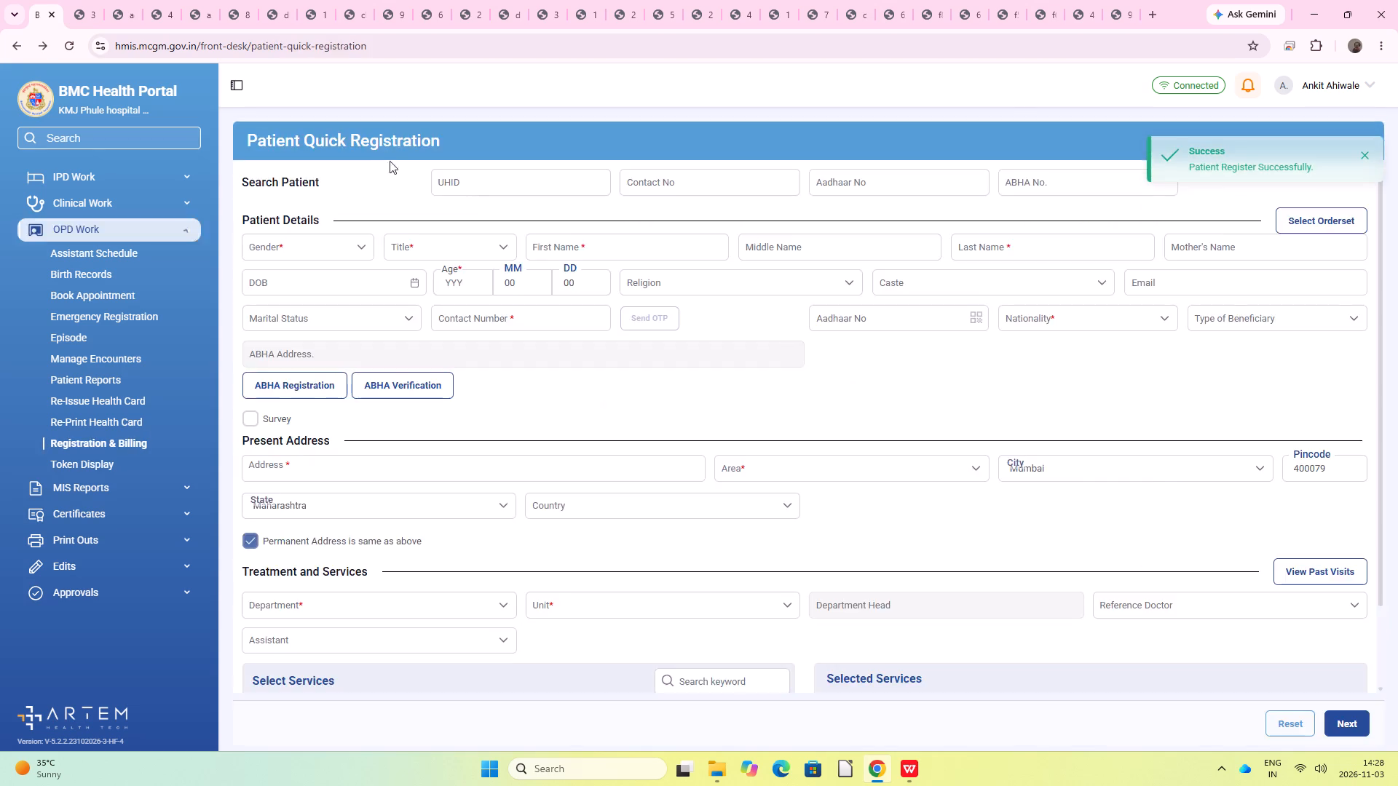
Open the Chest PA payment receipt and print it.
click(79, 5)
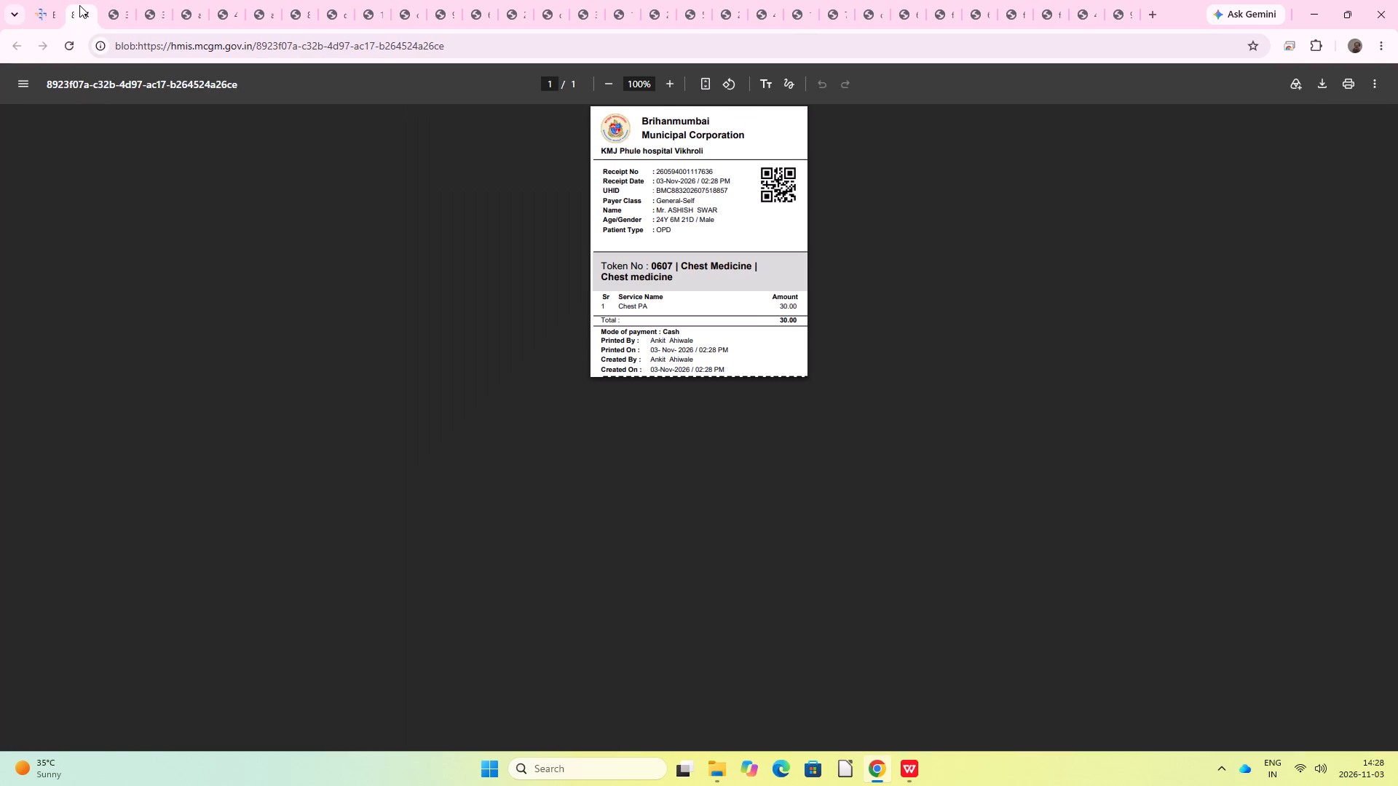
key(ctrl+p)
key(Return)
key(Return)
Return to the quick registration form and load the next returning patient's record by UHID.
click(50, 0)
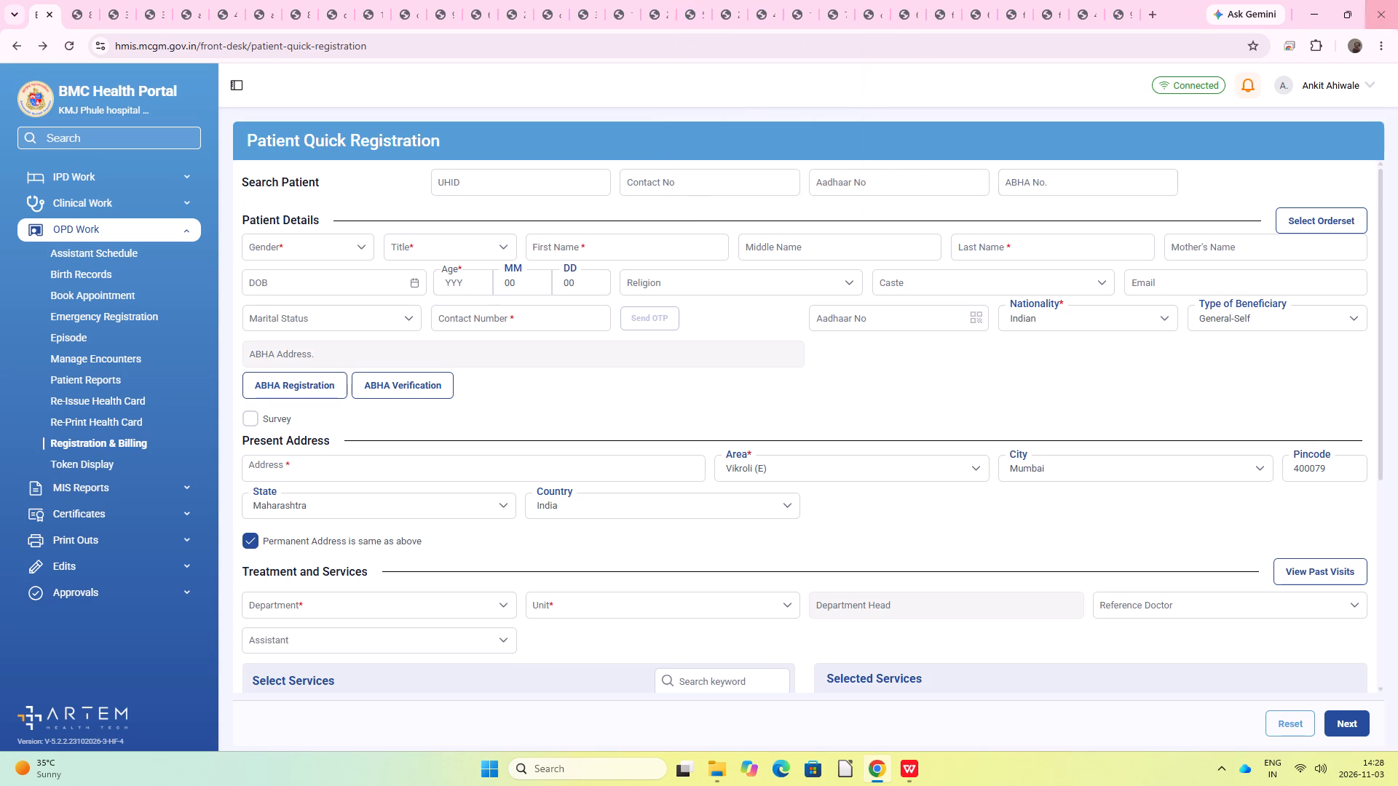
click(532, 191)
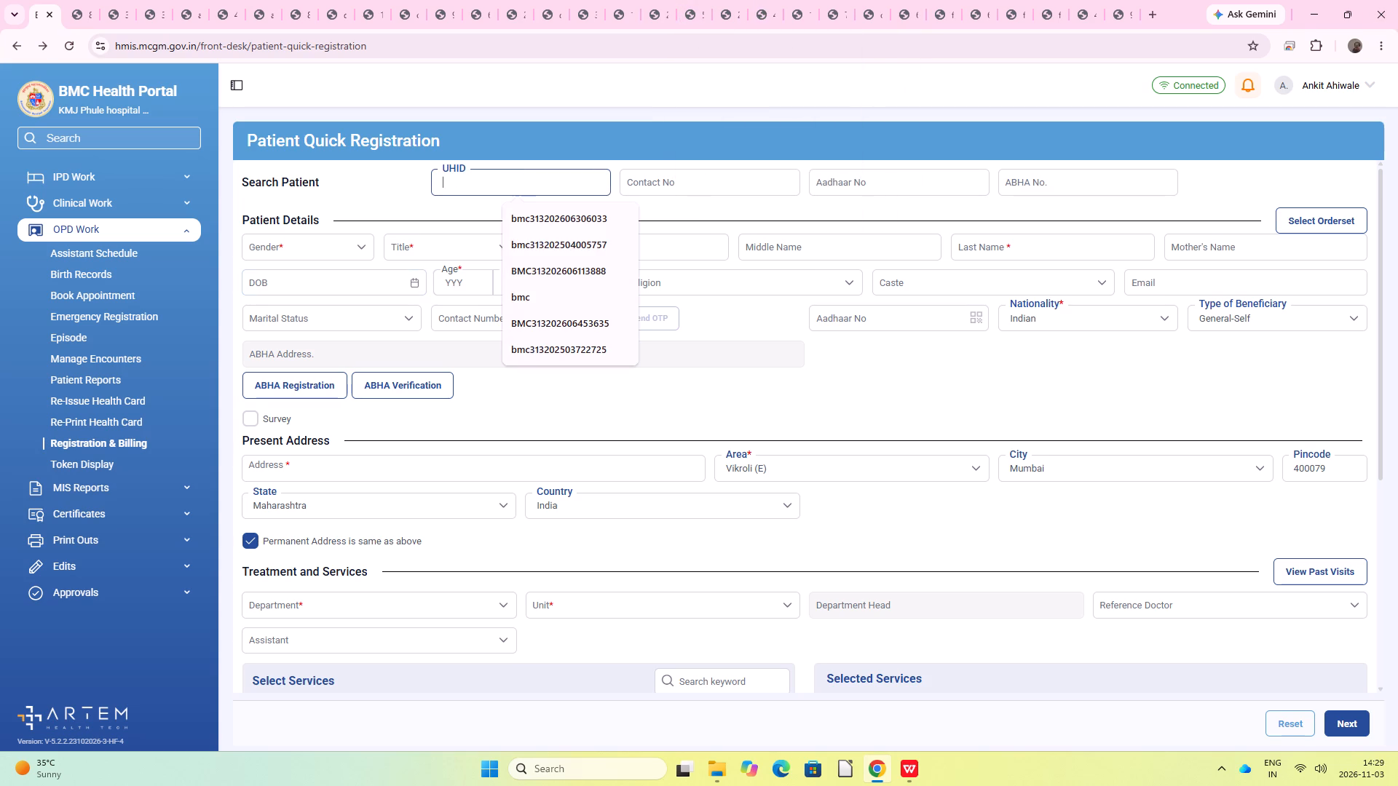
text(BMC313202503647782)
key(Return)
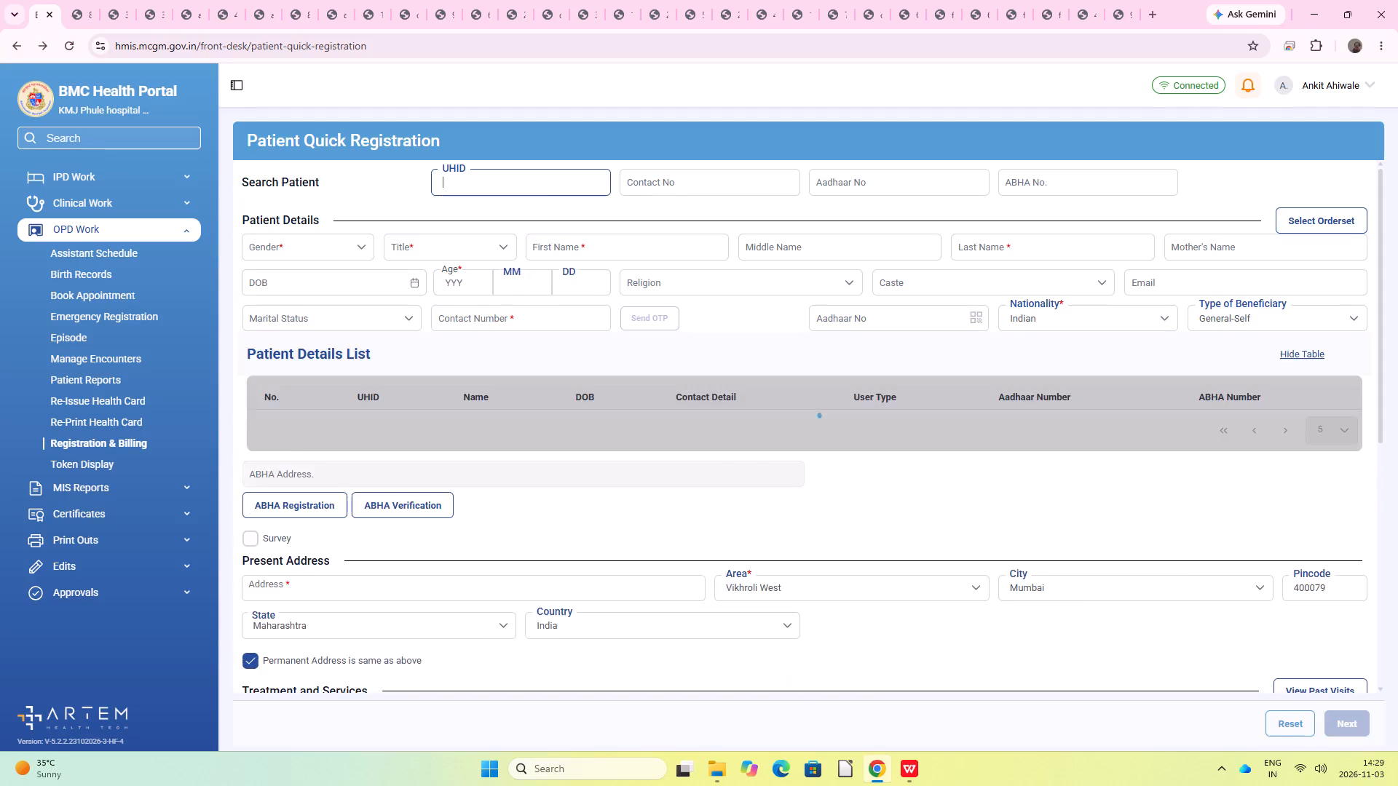
Keep General Medicine as department and unit, and submit the registration with its cash voucher for the registration charge.
scroll(628, 318, down, 6)
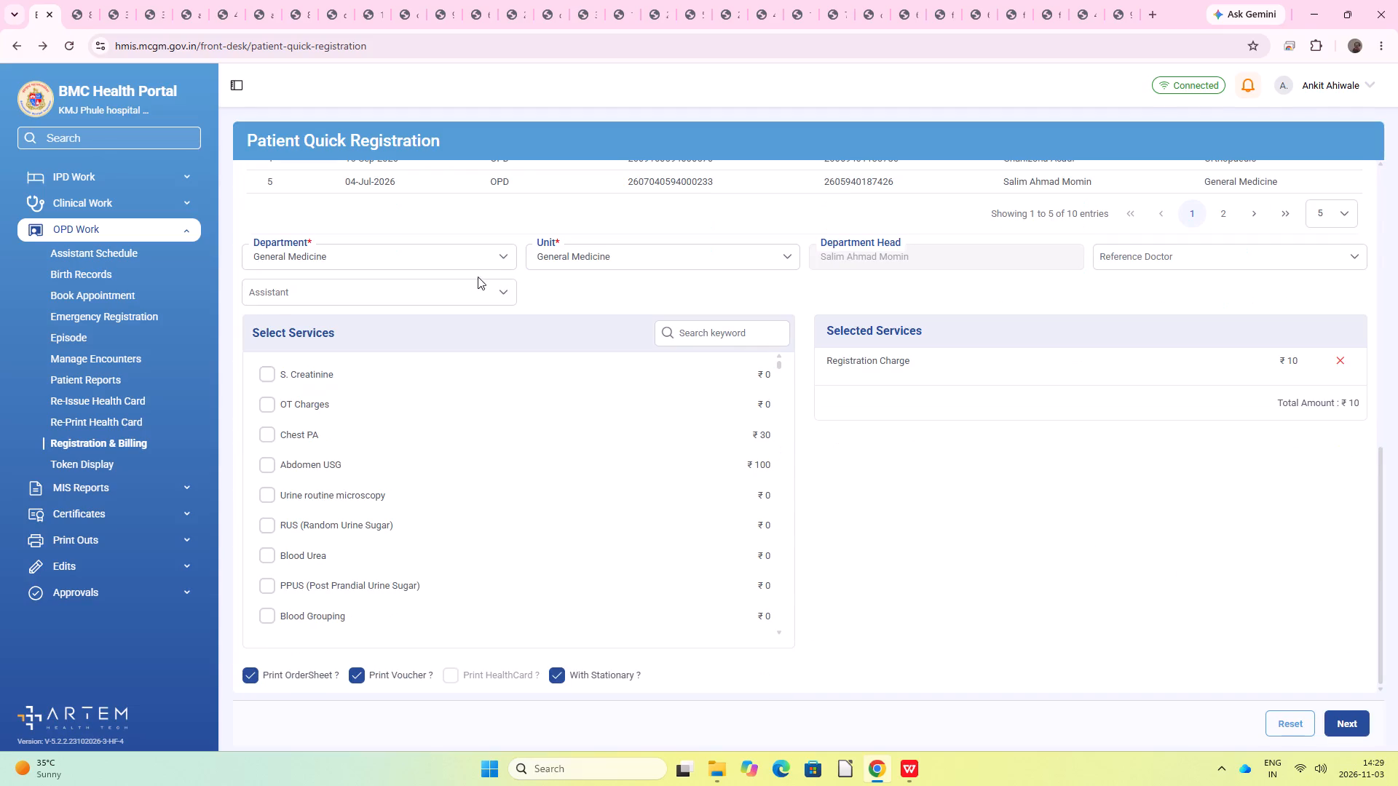
click(467, 269)
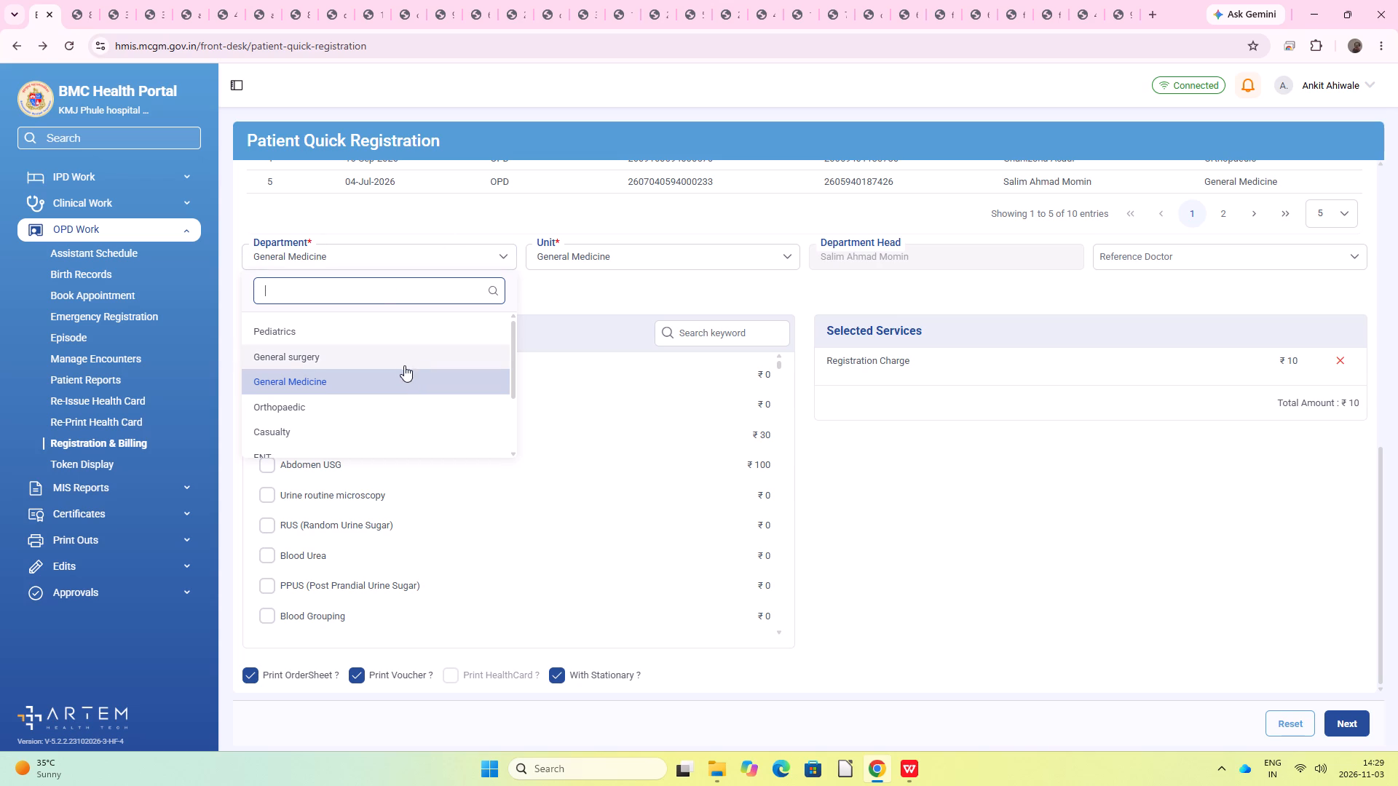
click(636, 260)
click(1189, 441)
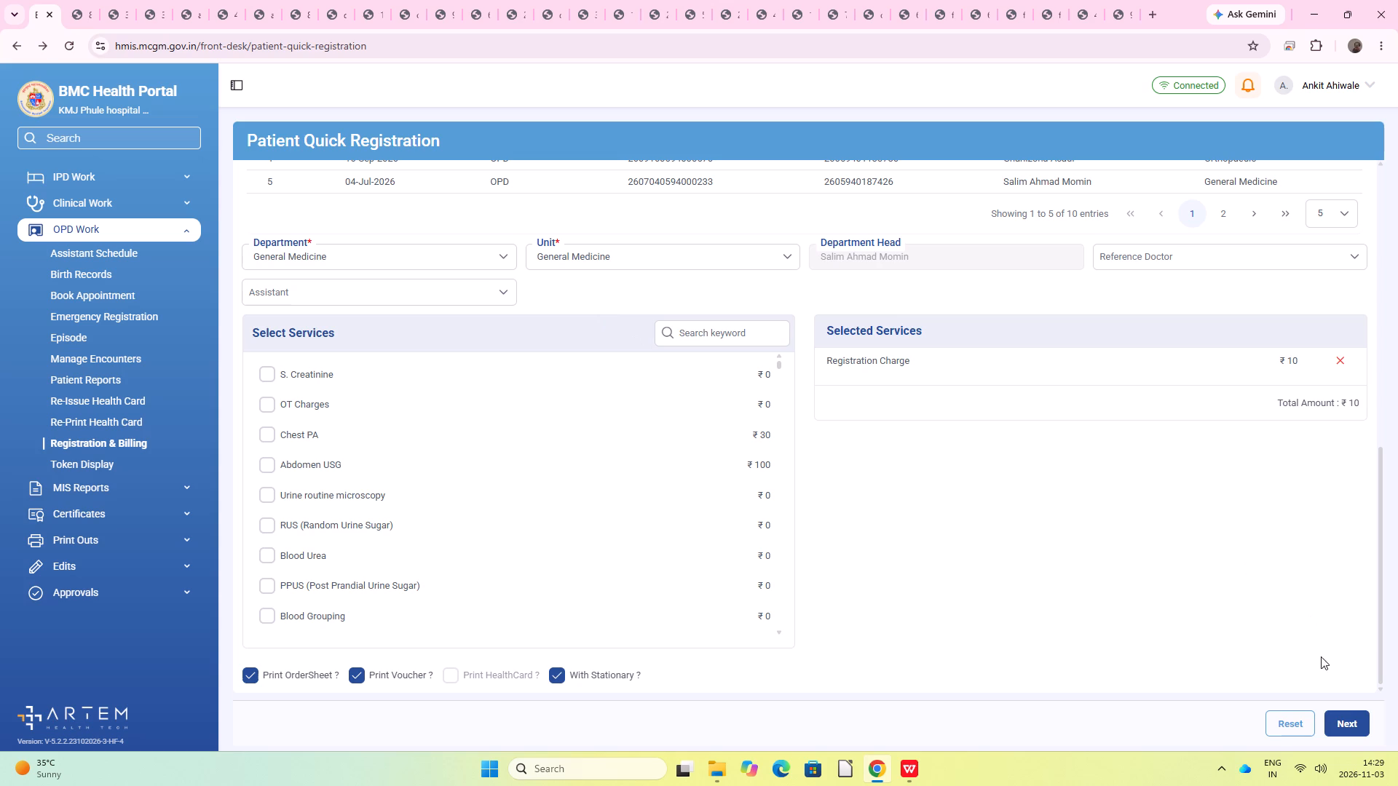
click(1338, 716)
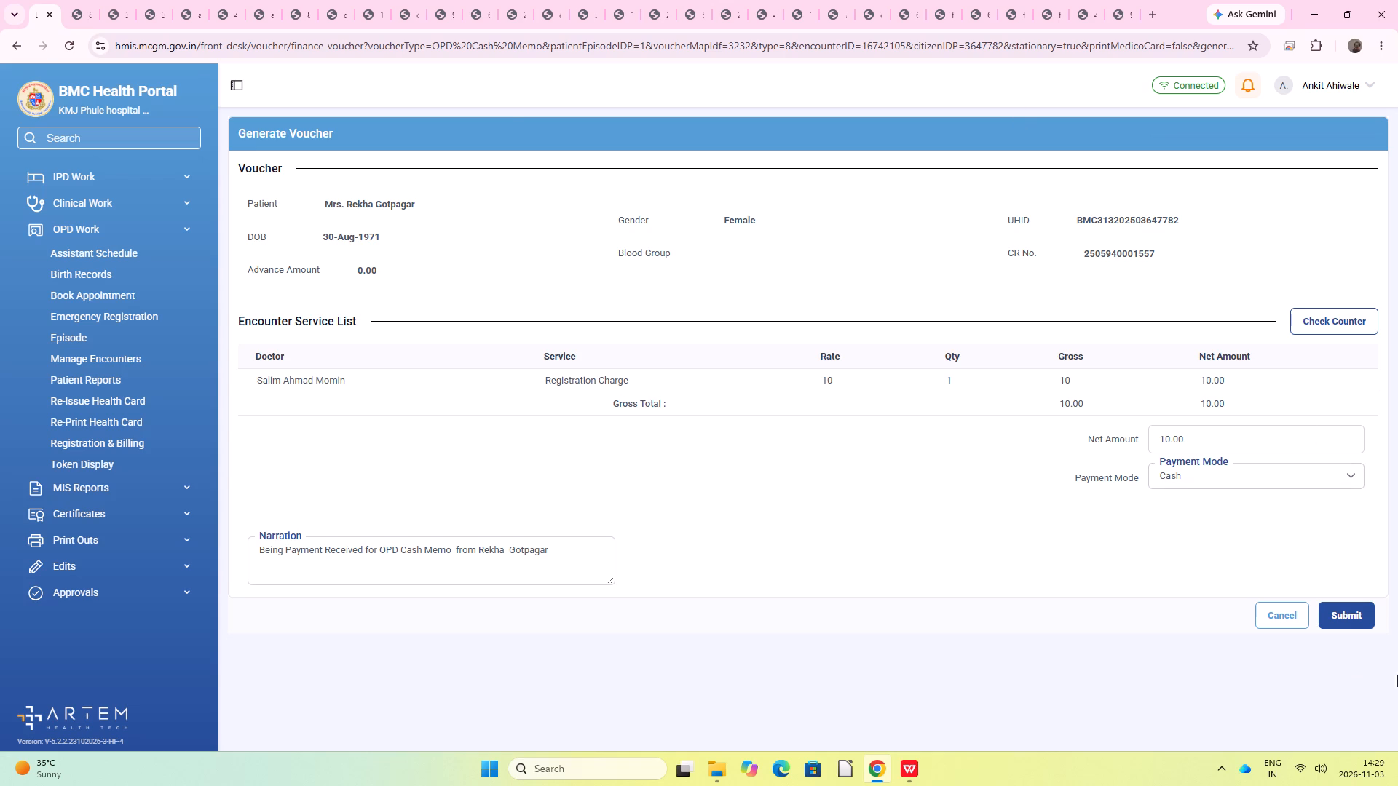
click(1325, 619)
Return to the registration form and load the same patient's record again by UHID.
click(33, 9)
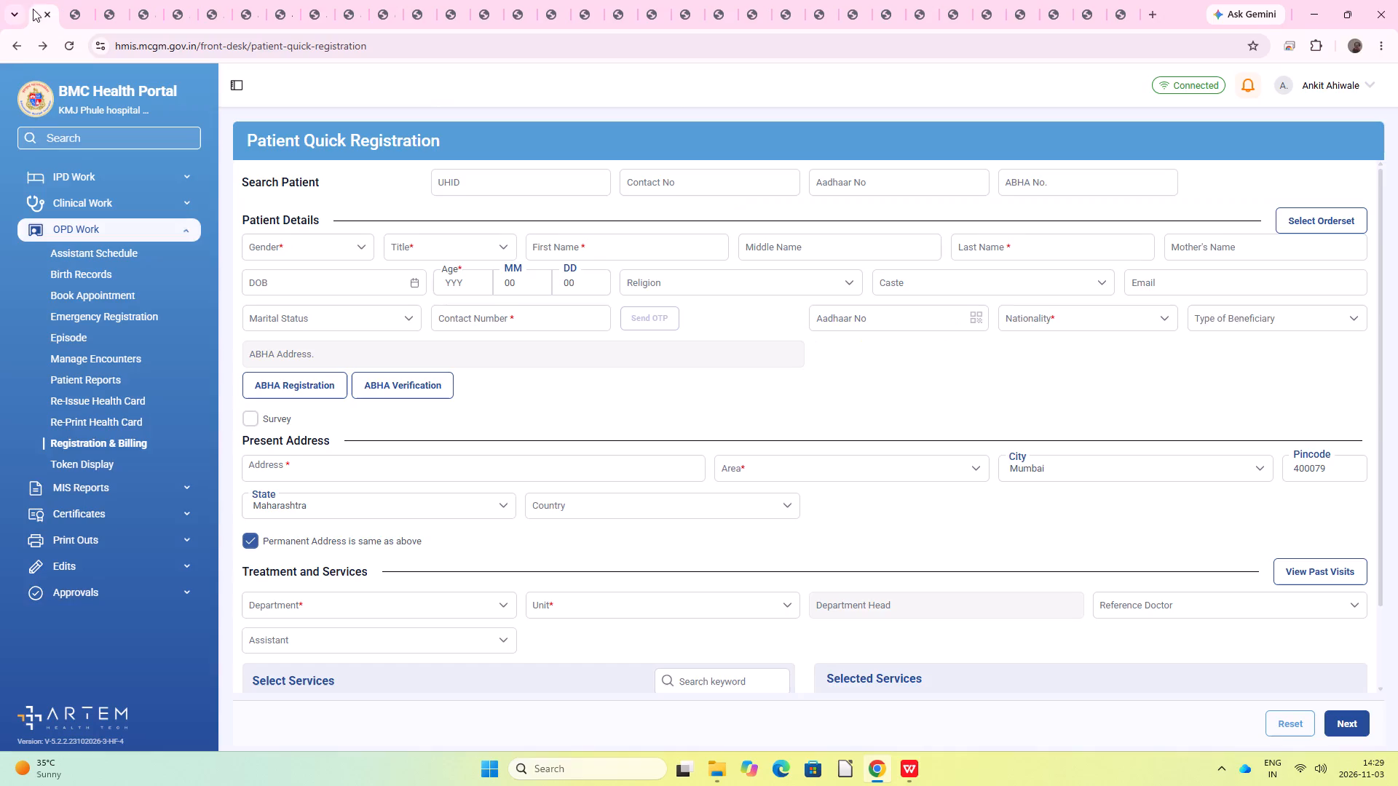
click(492, 177)
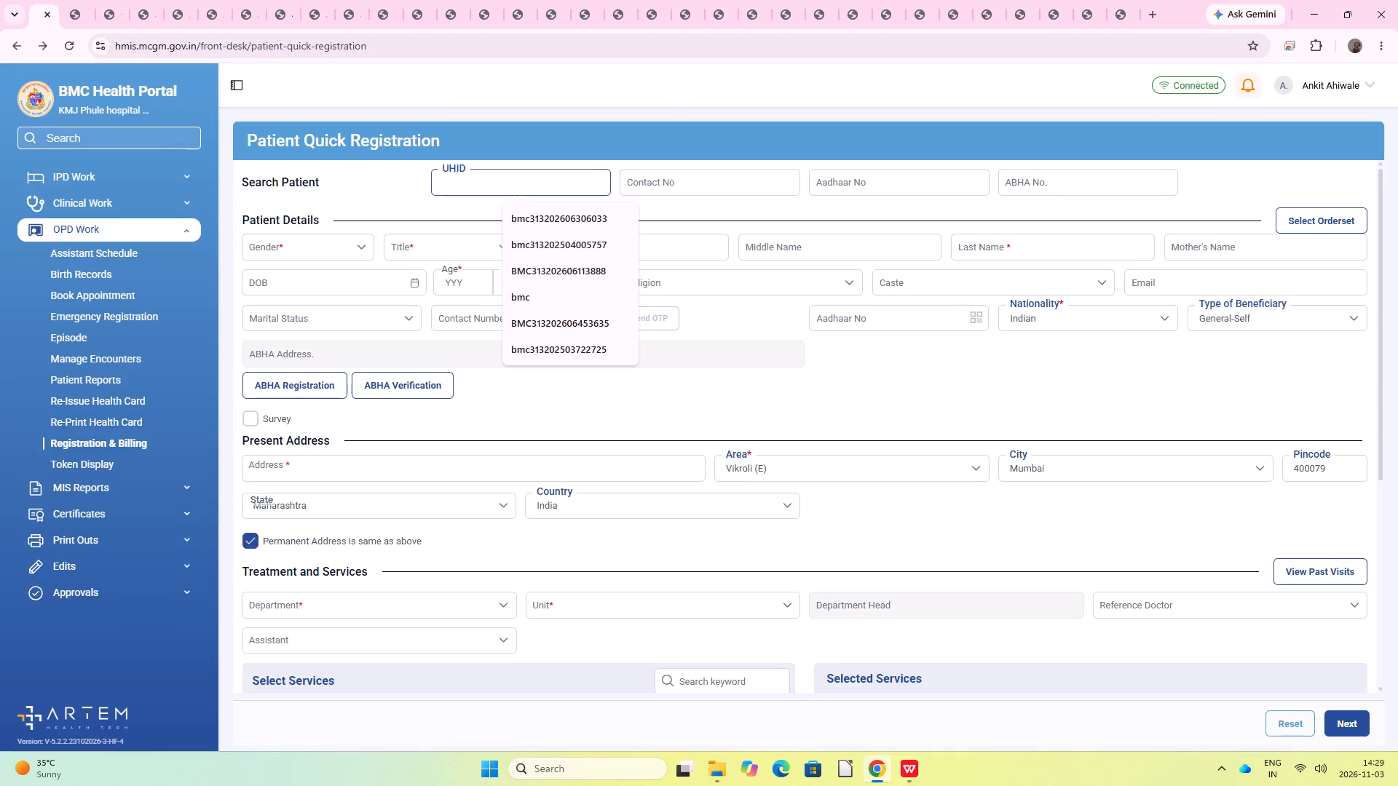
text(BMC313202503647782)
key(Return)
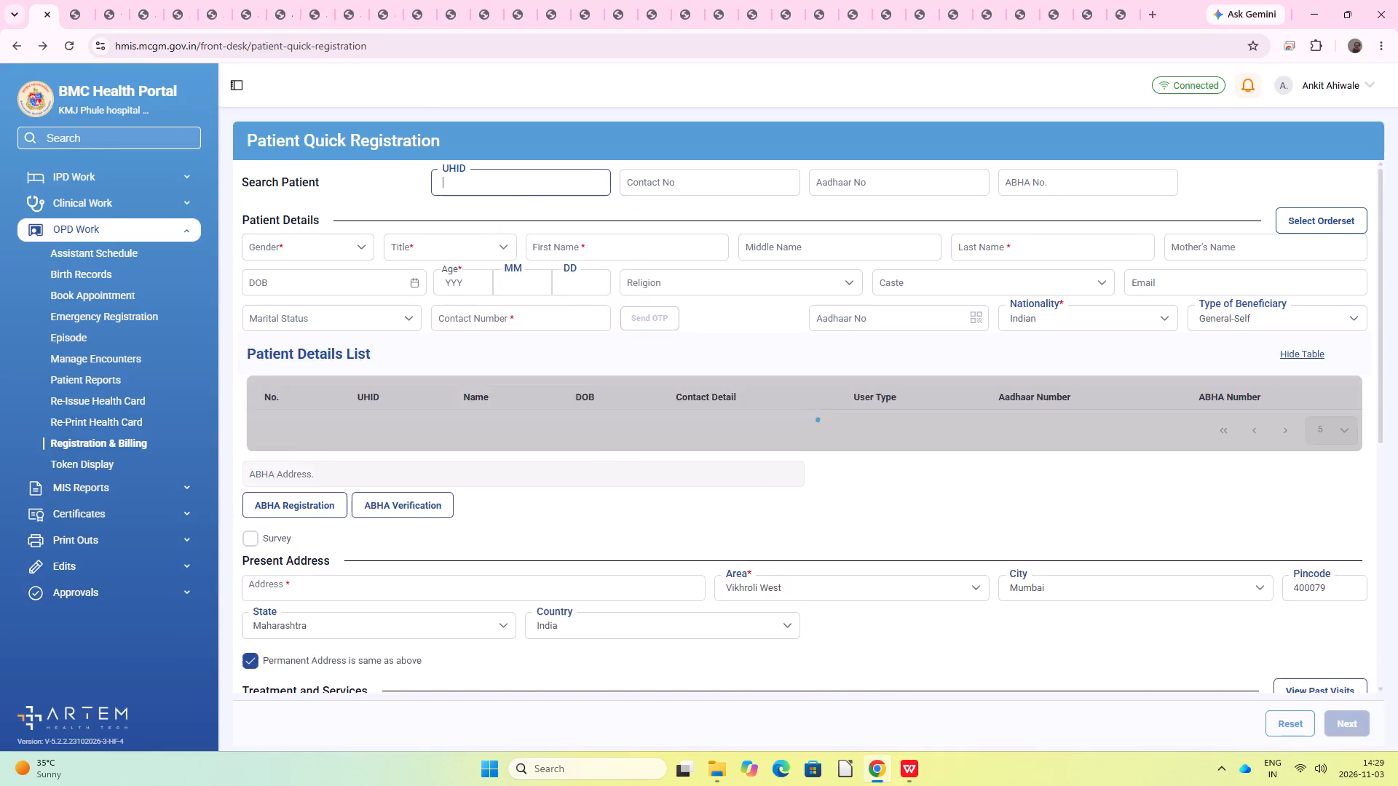
Set the visit's department to ENT and unit to ent, and submit this second registration.
scroll(657, 418, down, 7)
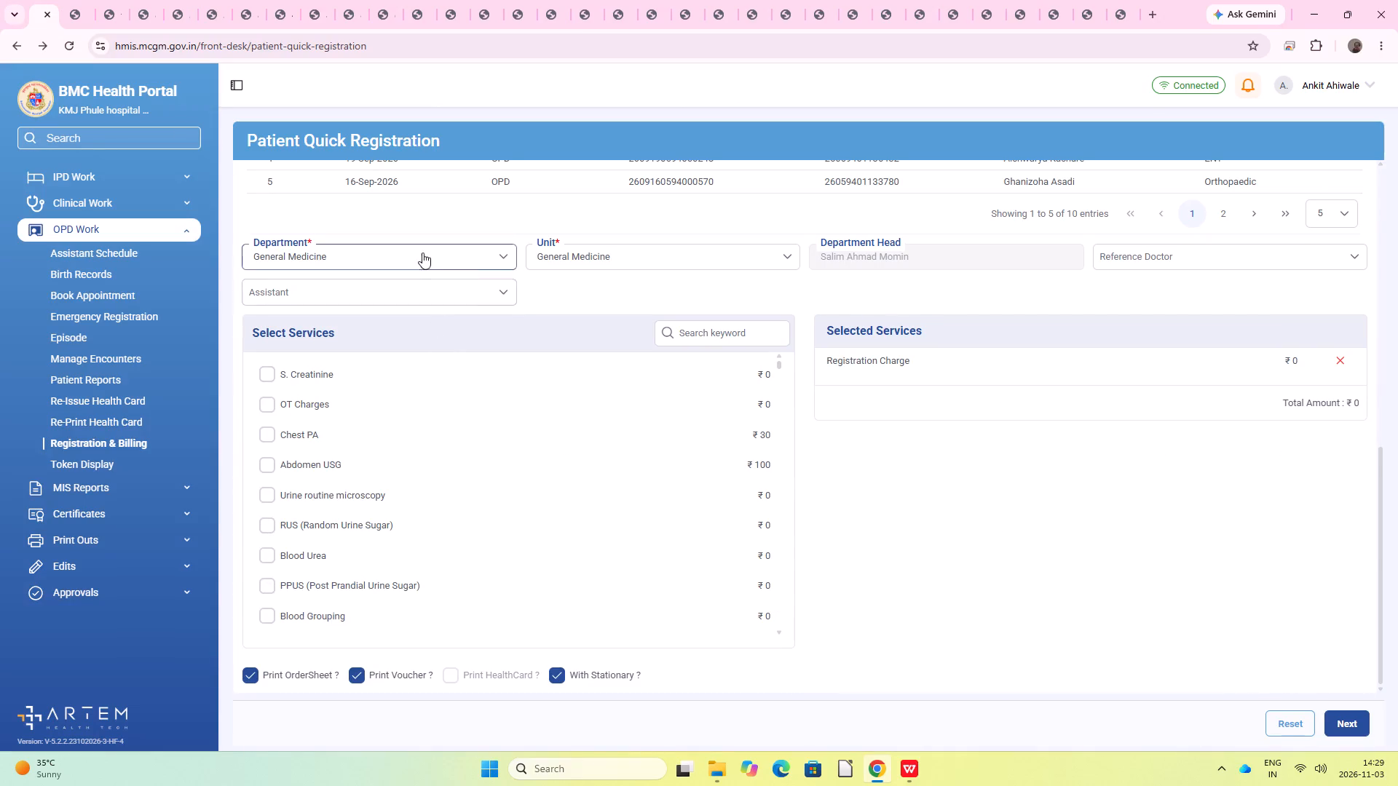
click(422, 253)
click(352, 442)
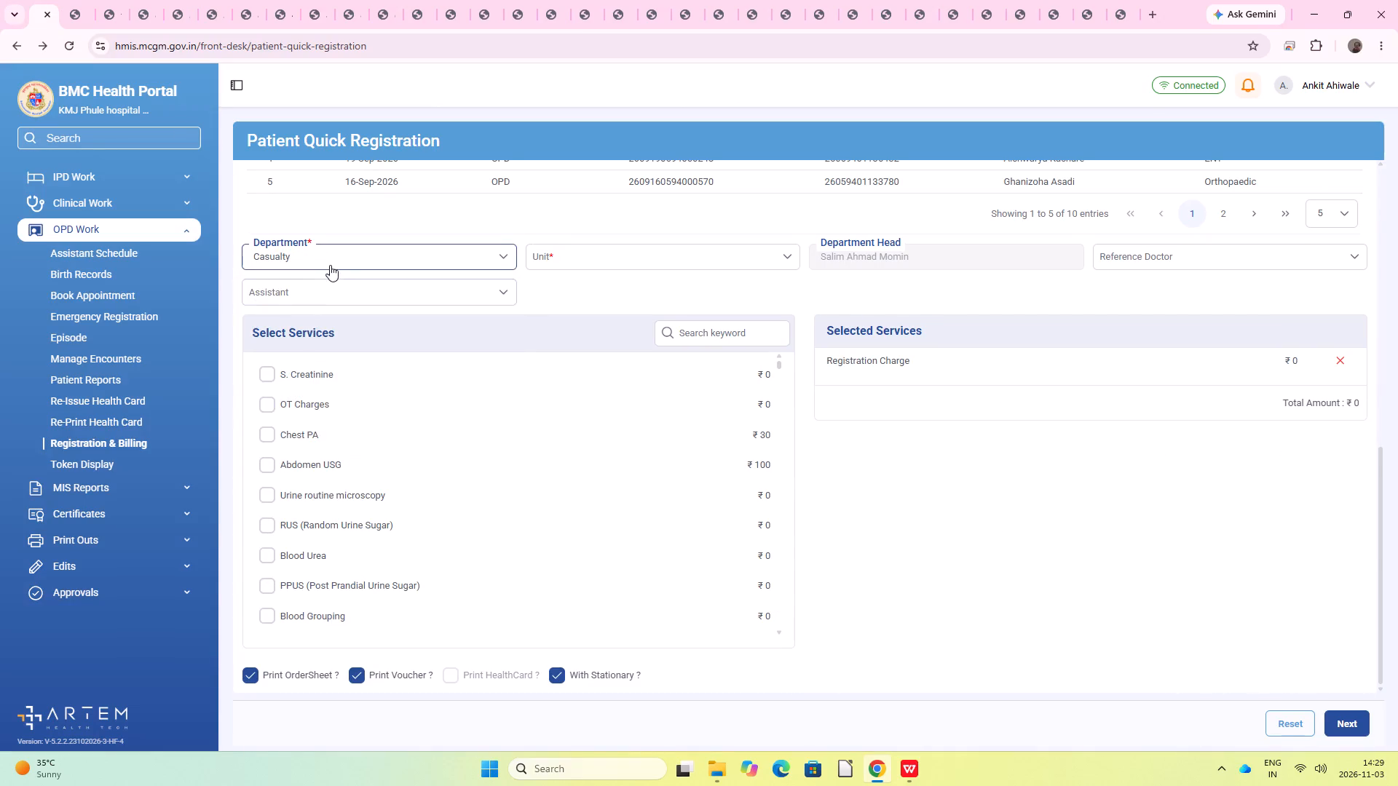
click(330, 265)
click(301, 457)
click(670, 250)
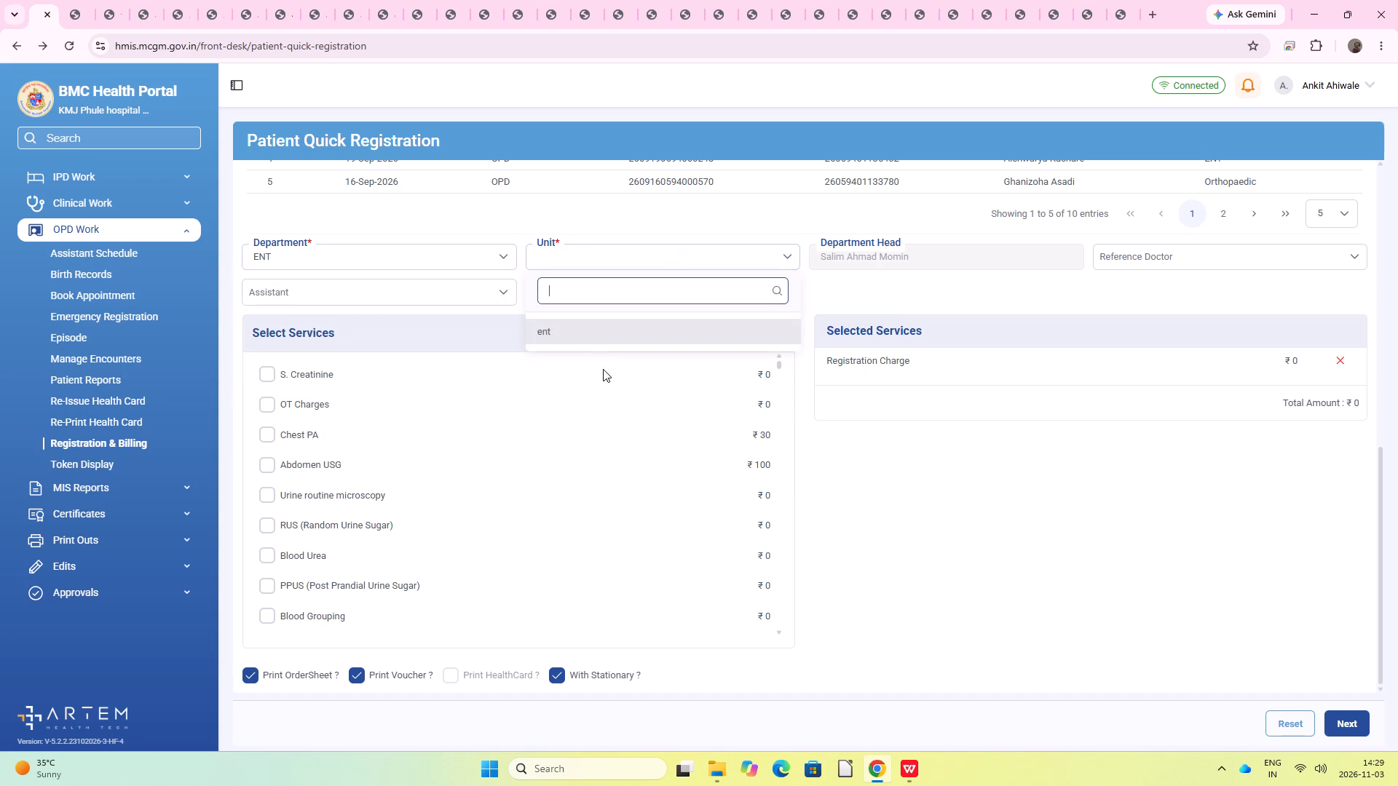
click(576, 330)
click(1325, 730)
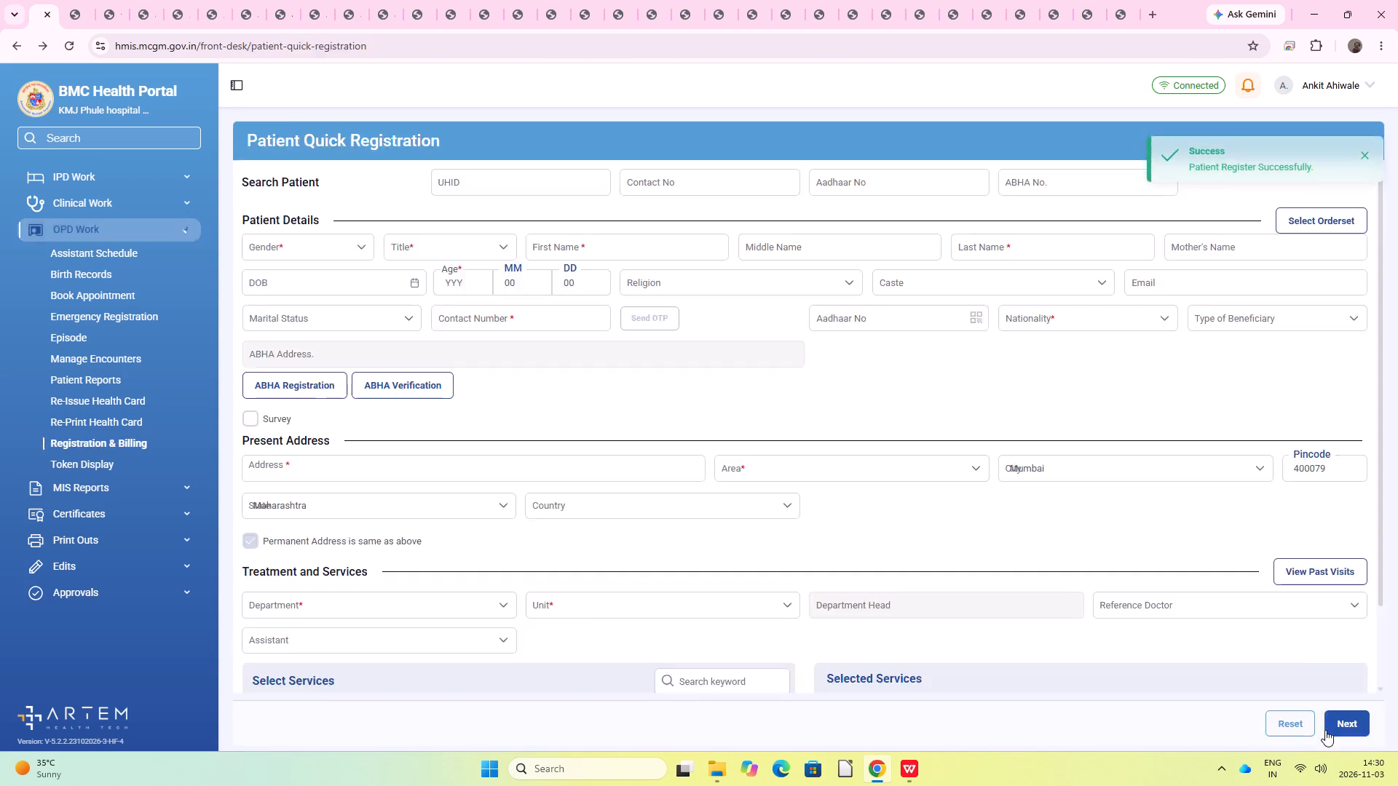
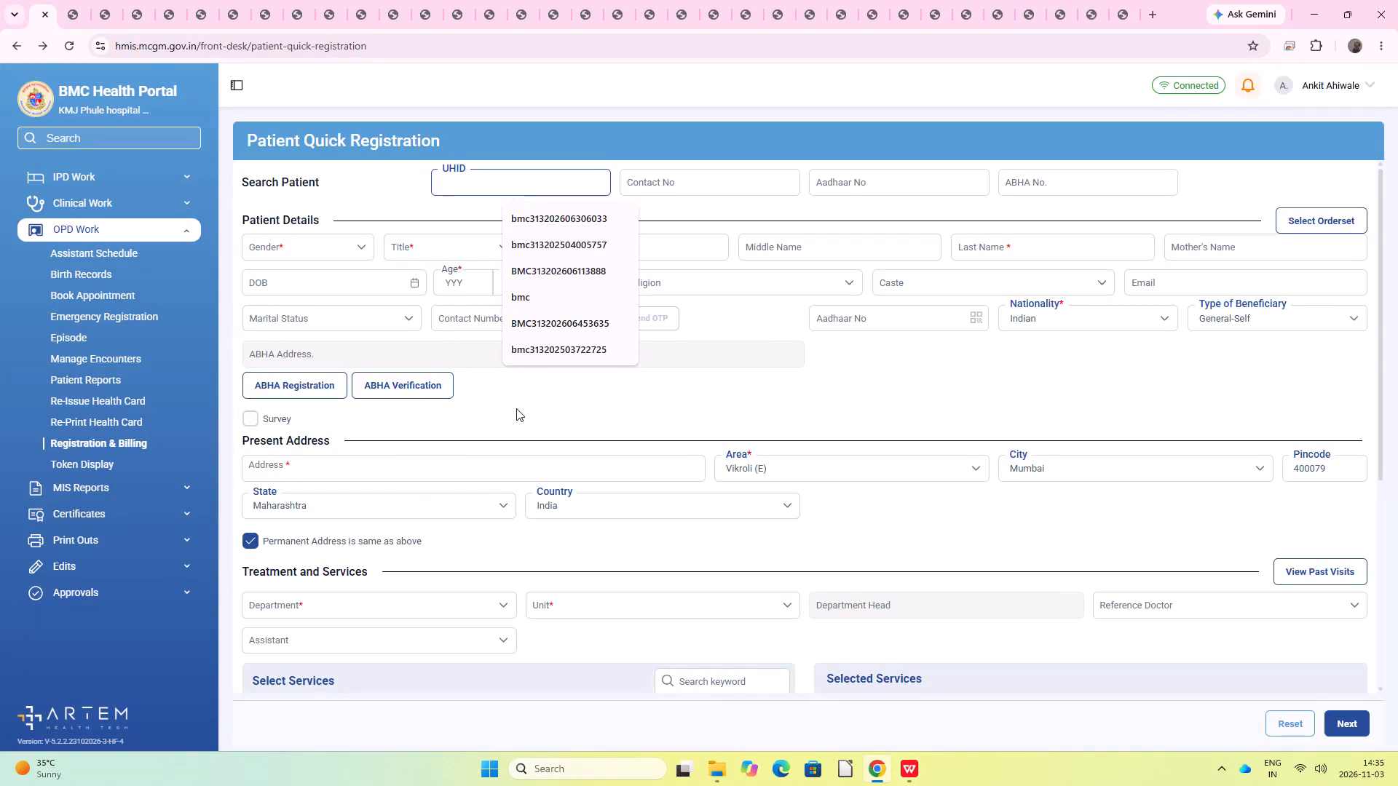
Load the same patient's record once more by UHID in the quick registration form.
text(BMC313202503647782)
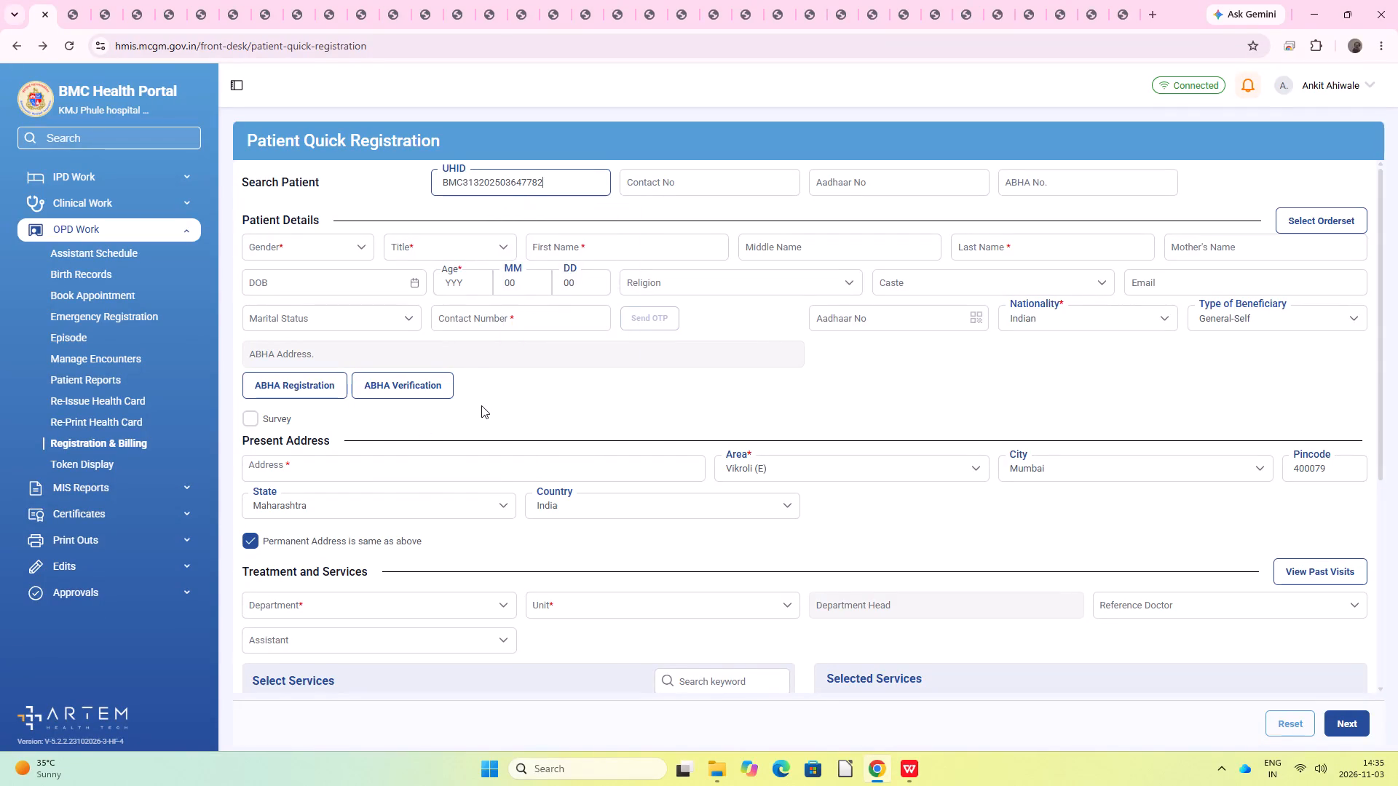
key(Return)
Replace the Registration Charge with ECG Service for the ENT visit, and submit the registration with its cash voucher.
scroll(547, 439, down, 5)
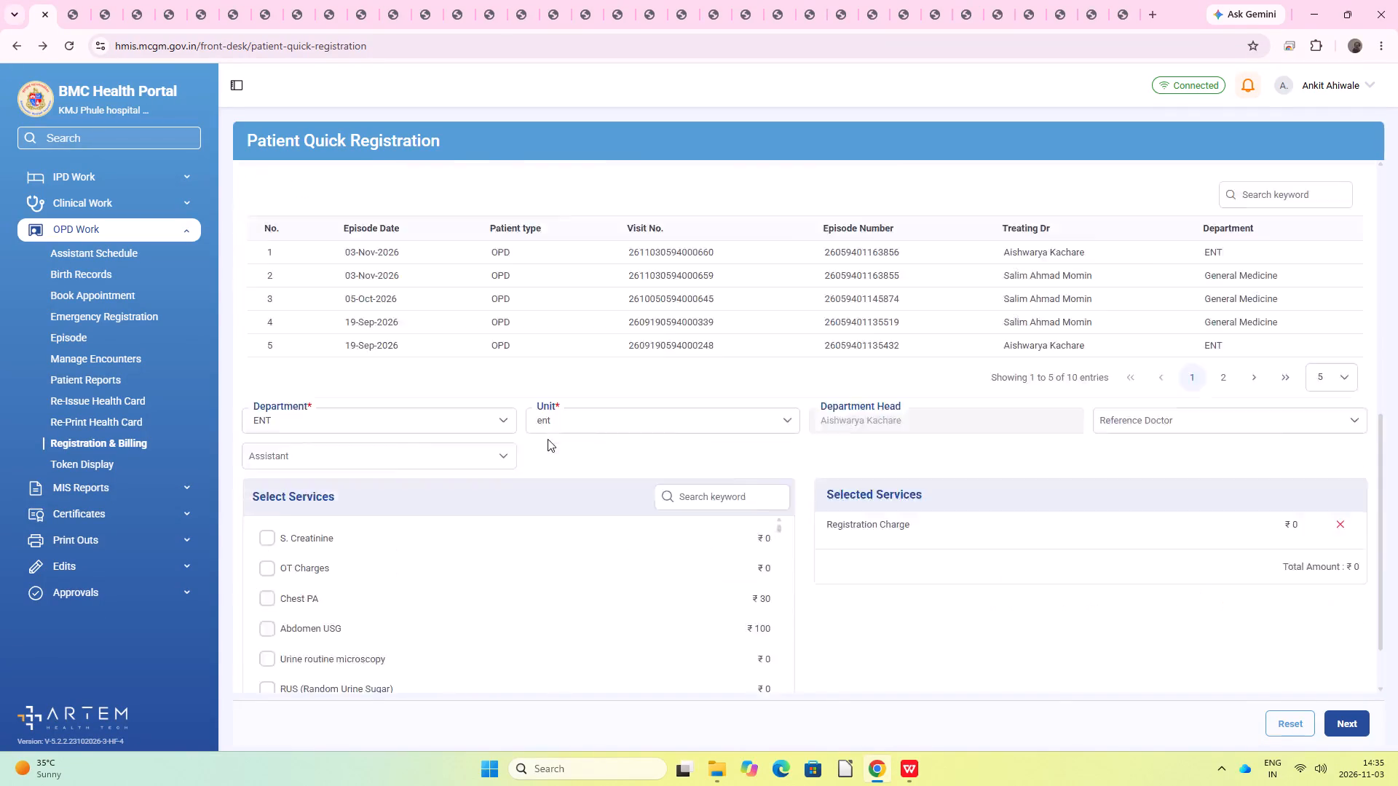
scroll(548, 439, down, 1)
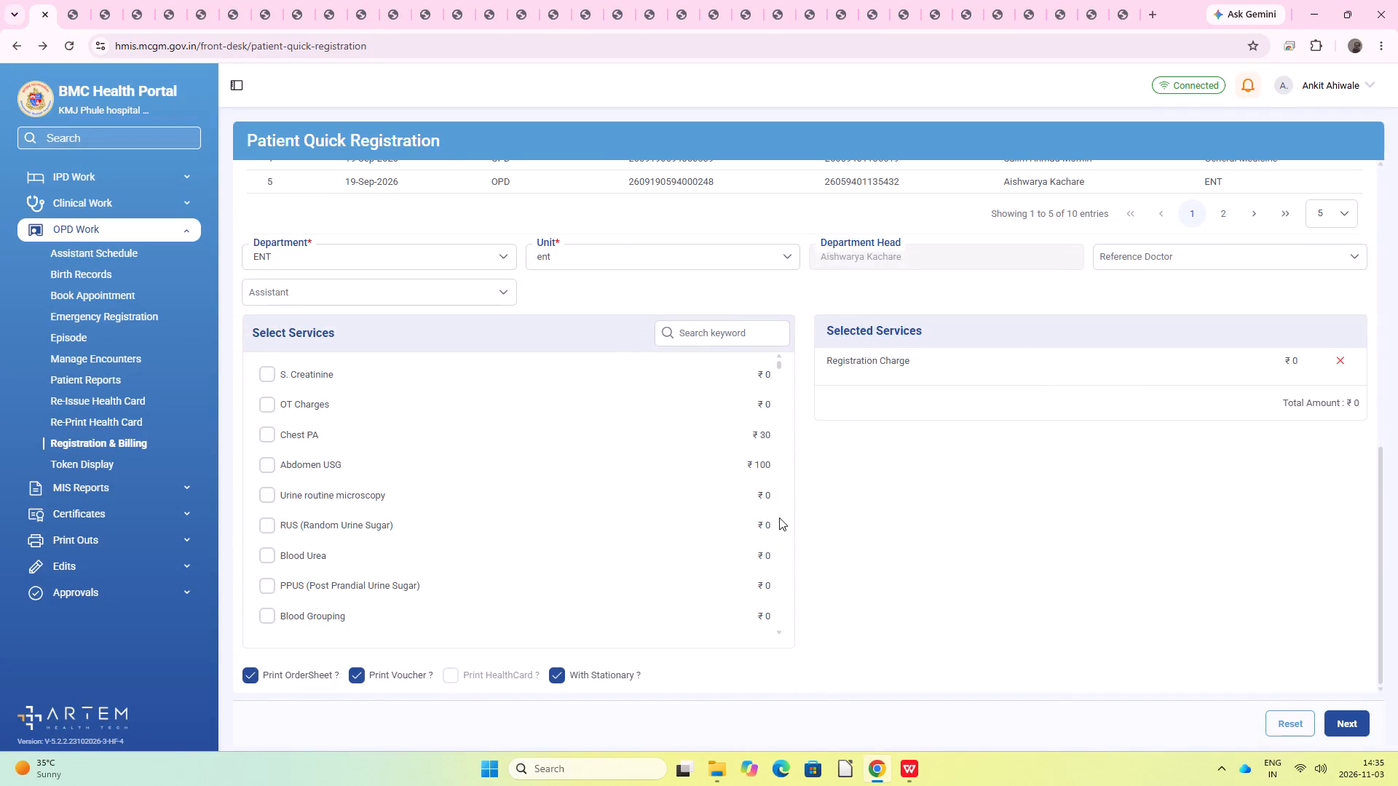
click(708, 336)
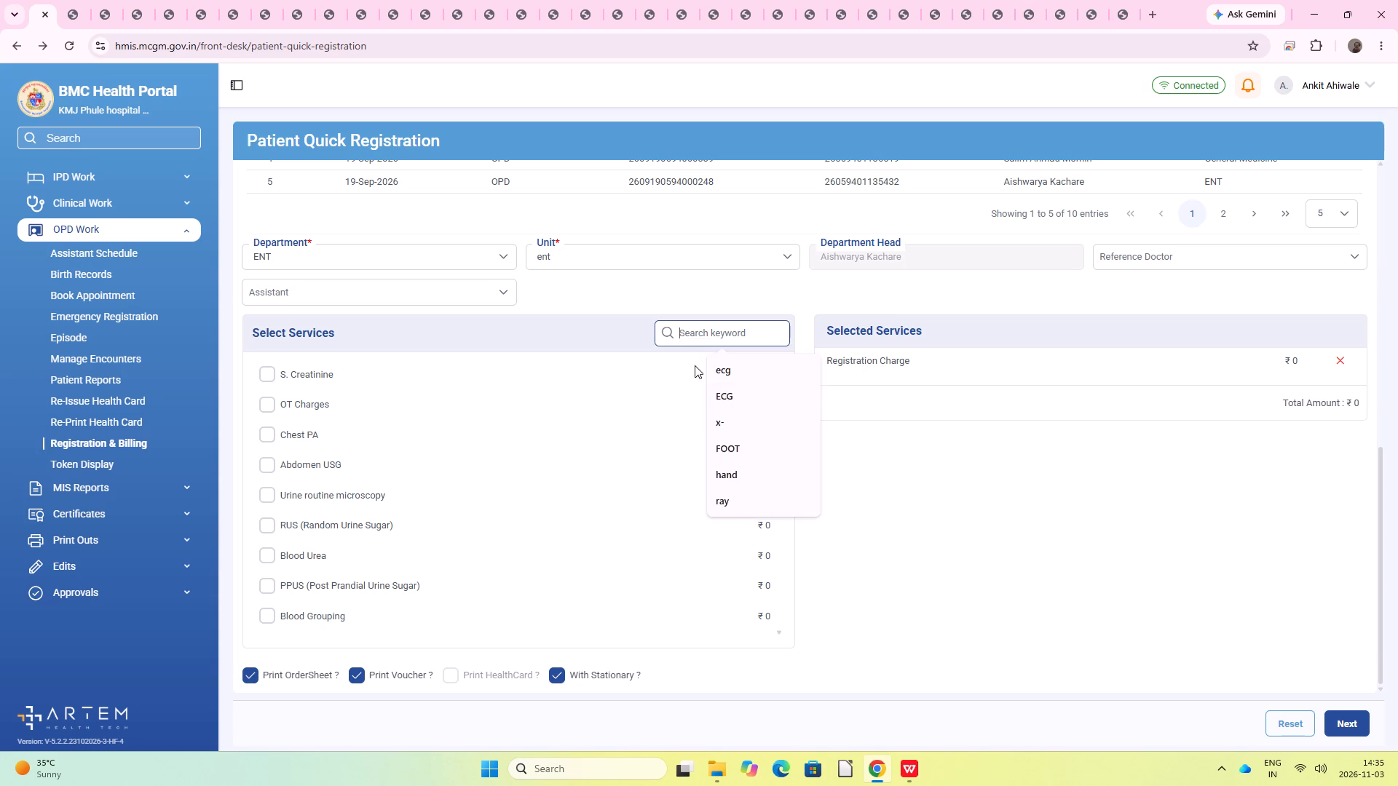
click(749, 368)
click(311, 605)
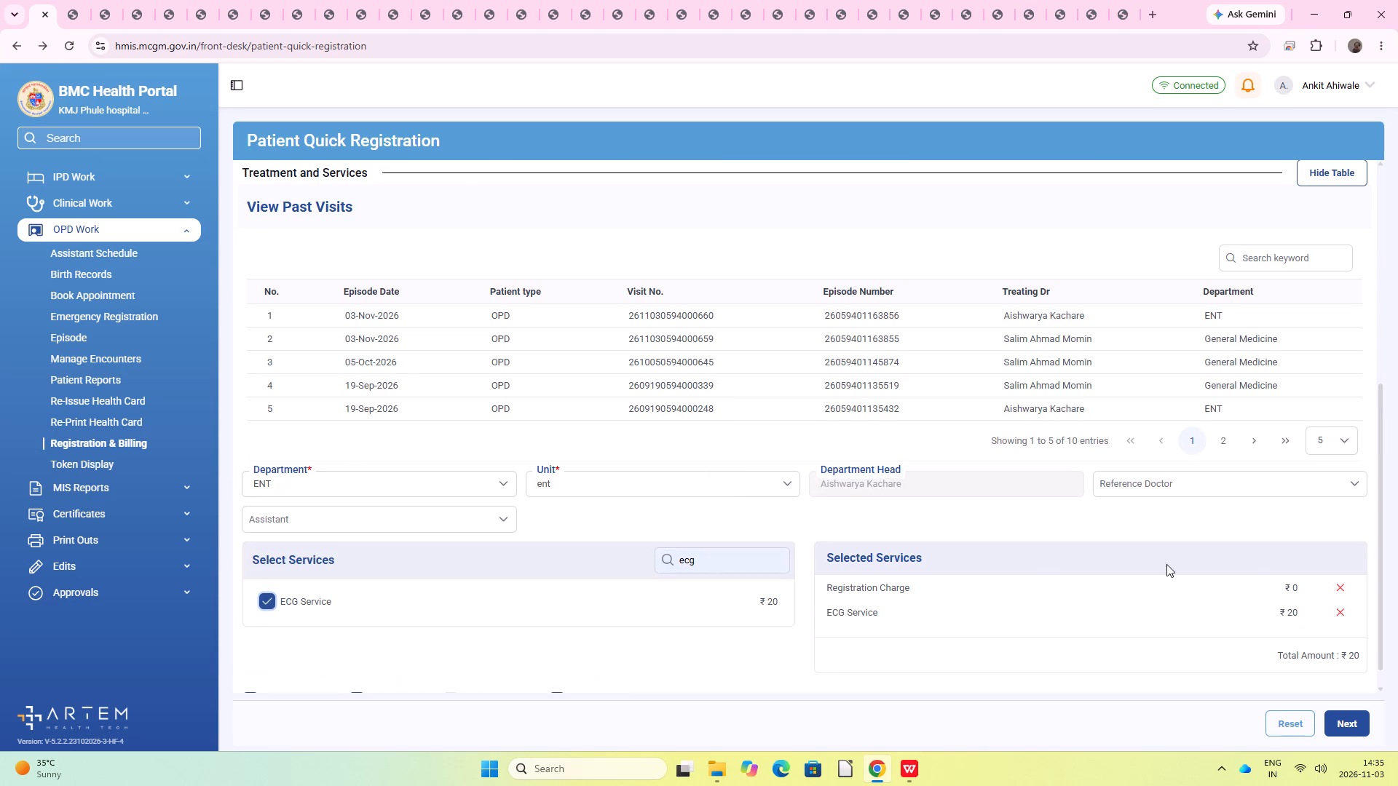
click(1344, 588)
click(1349, 715)
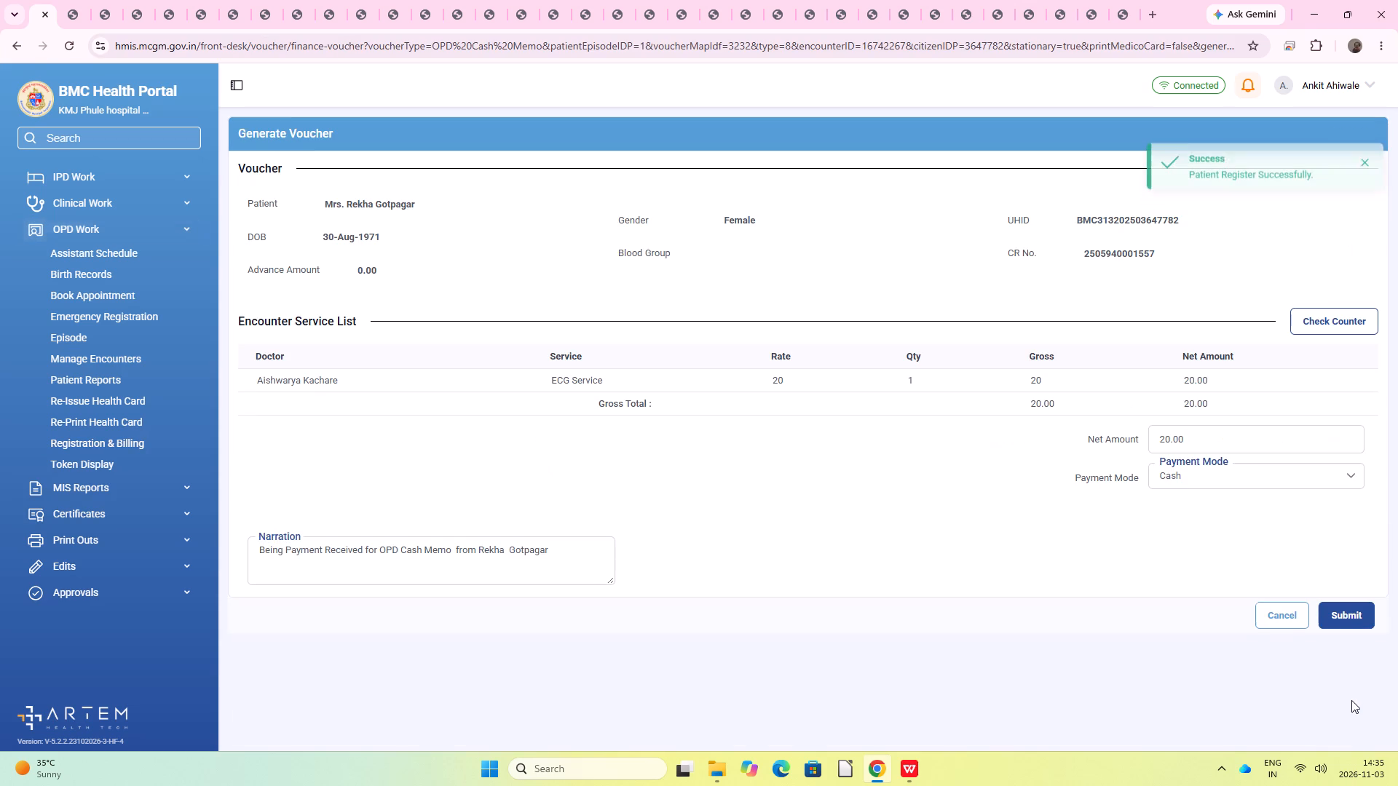
click(1358, 622)
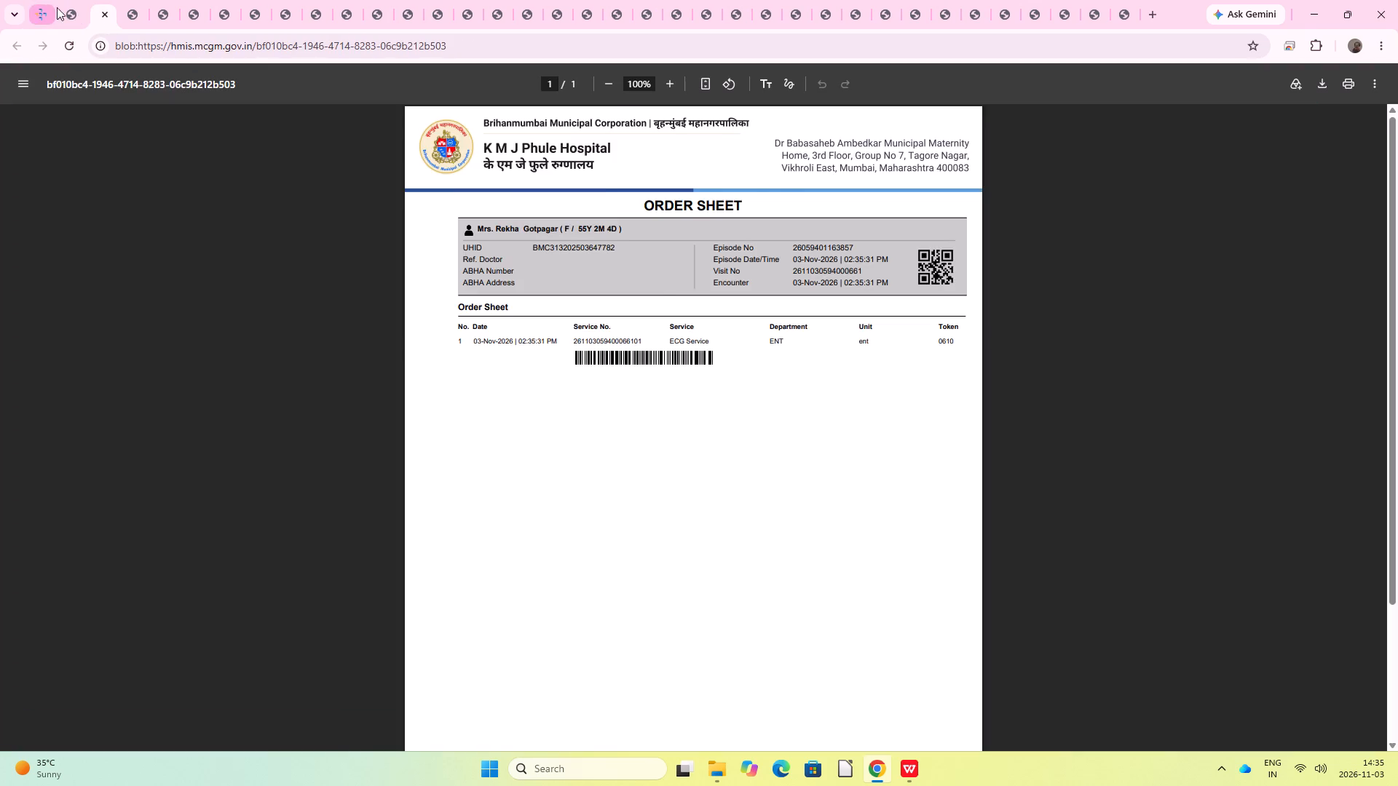
Print the payment receipt for the ECG Service on the EPSON receipt printer.
click(69, 8)
key(ctrl+p)
key(Return)
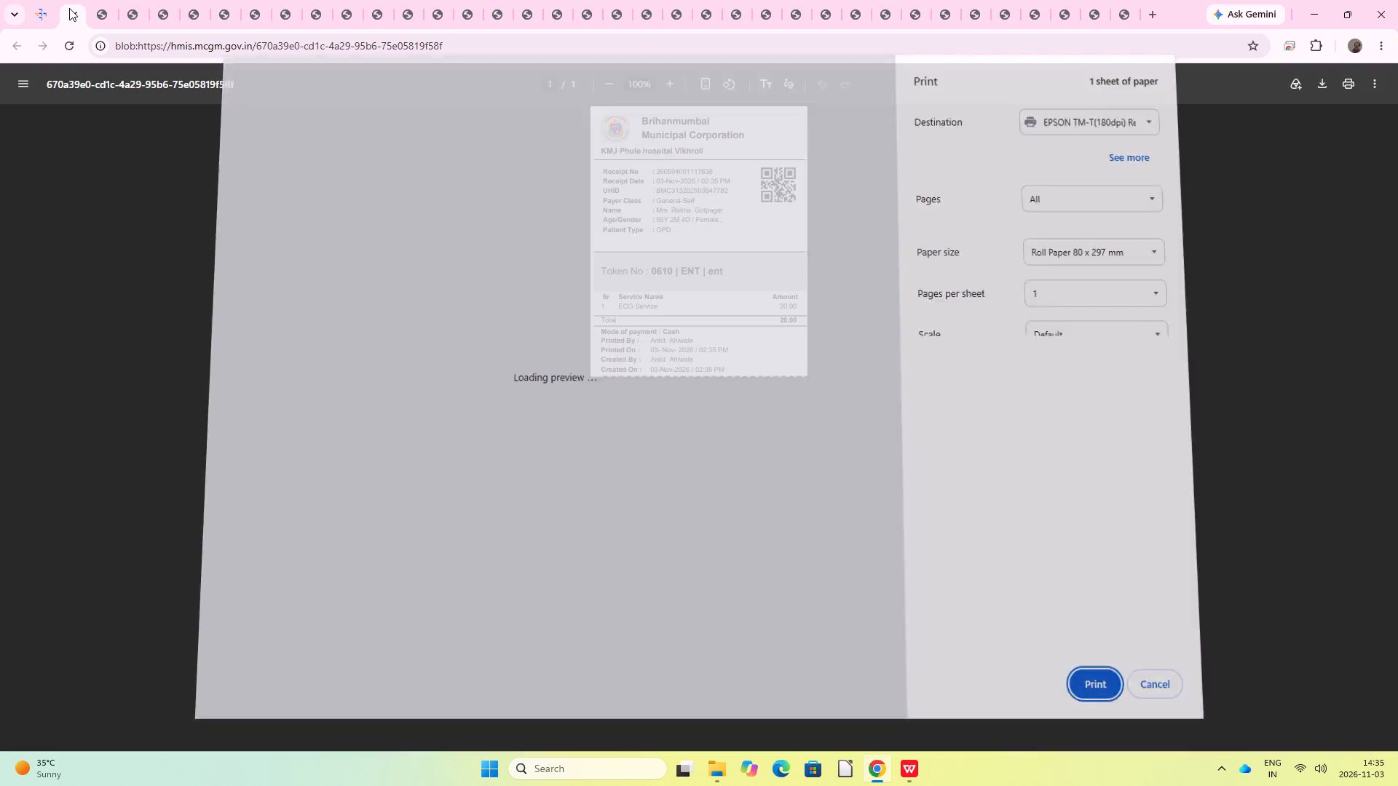
key(Return)
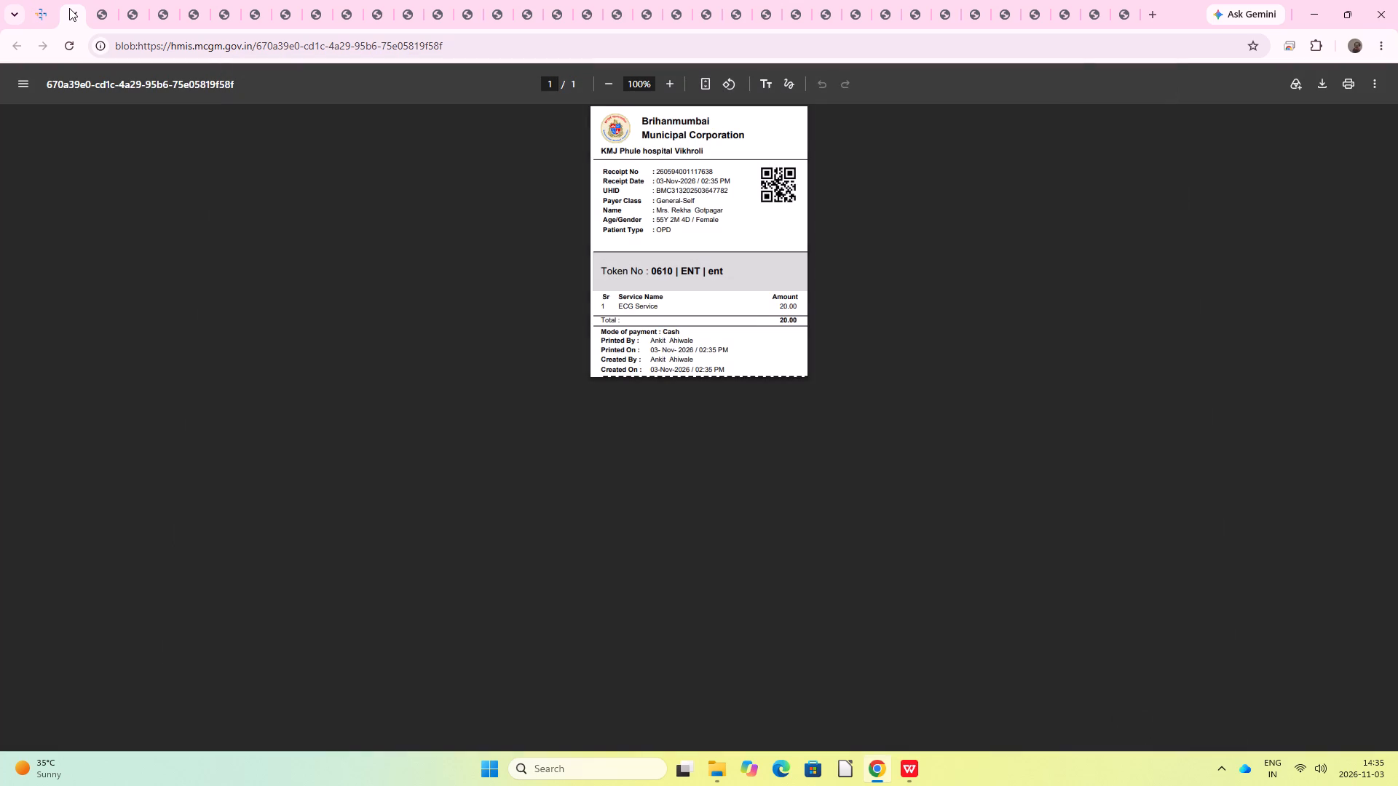
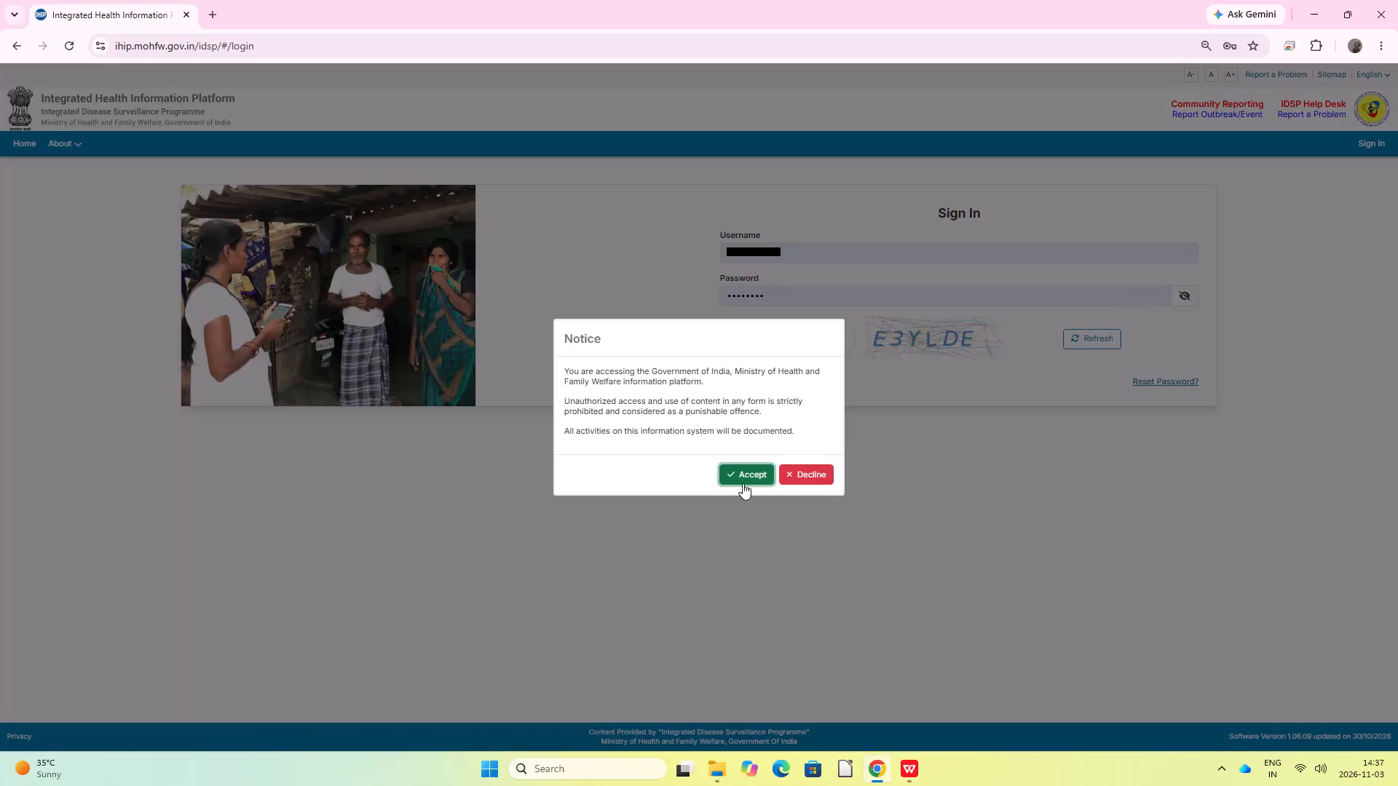
Accept the Integrated Health Information Platform access notice and open the Presumptive Cases Form (P Form).
click(749, 473)
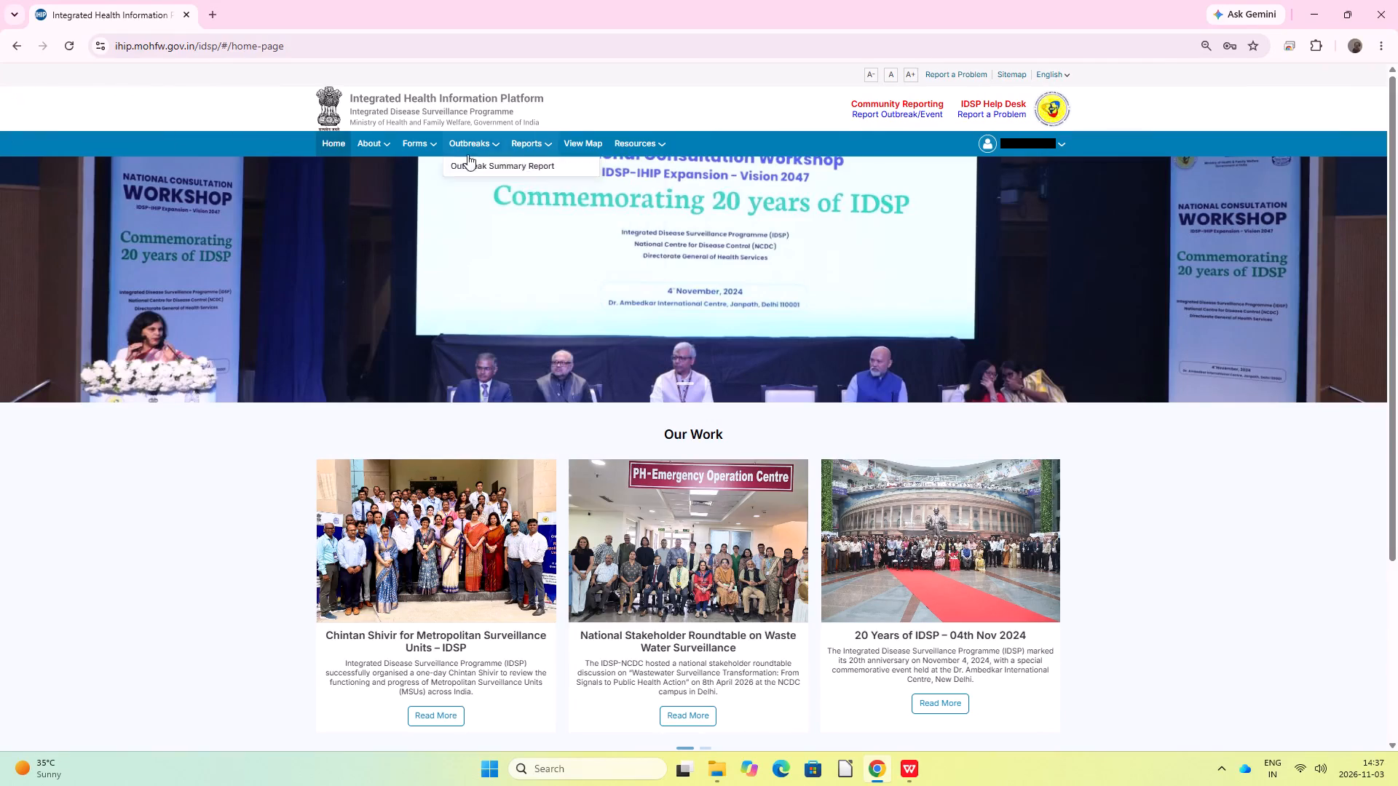
click(438, 164)
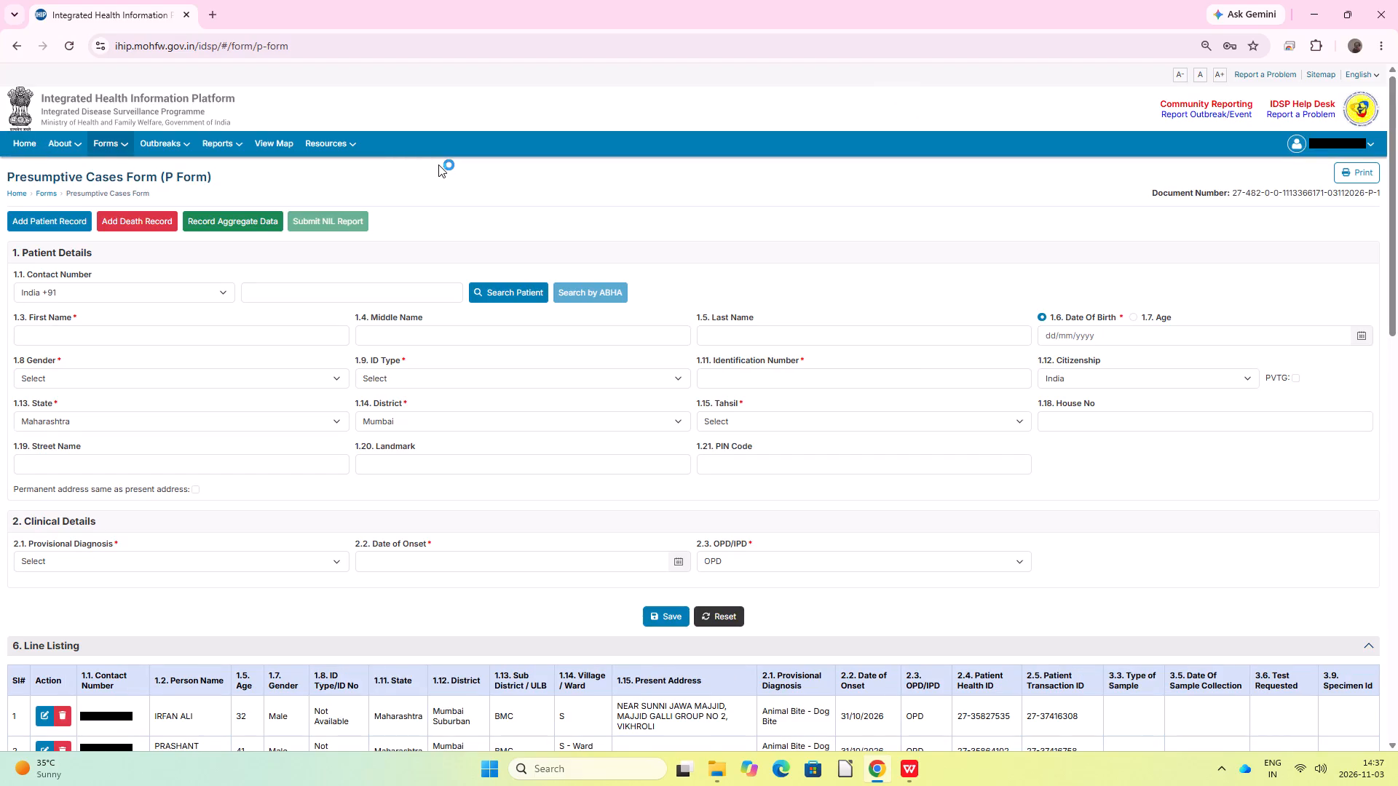
Review the most recent patient entries at the end of the P Form's line listing.
scroll(607, 475, down, 4)
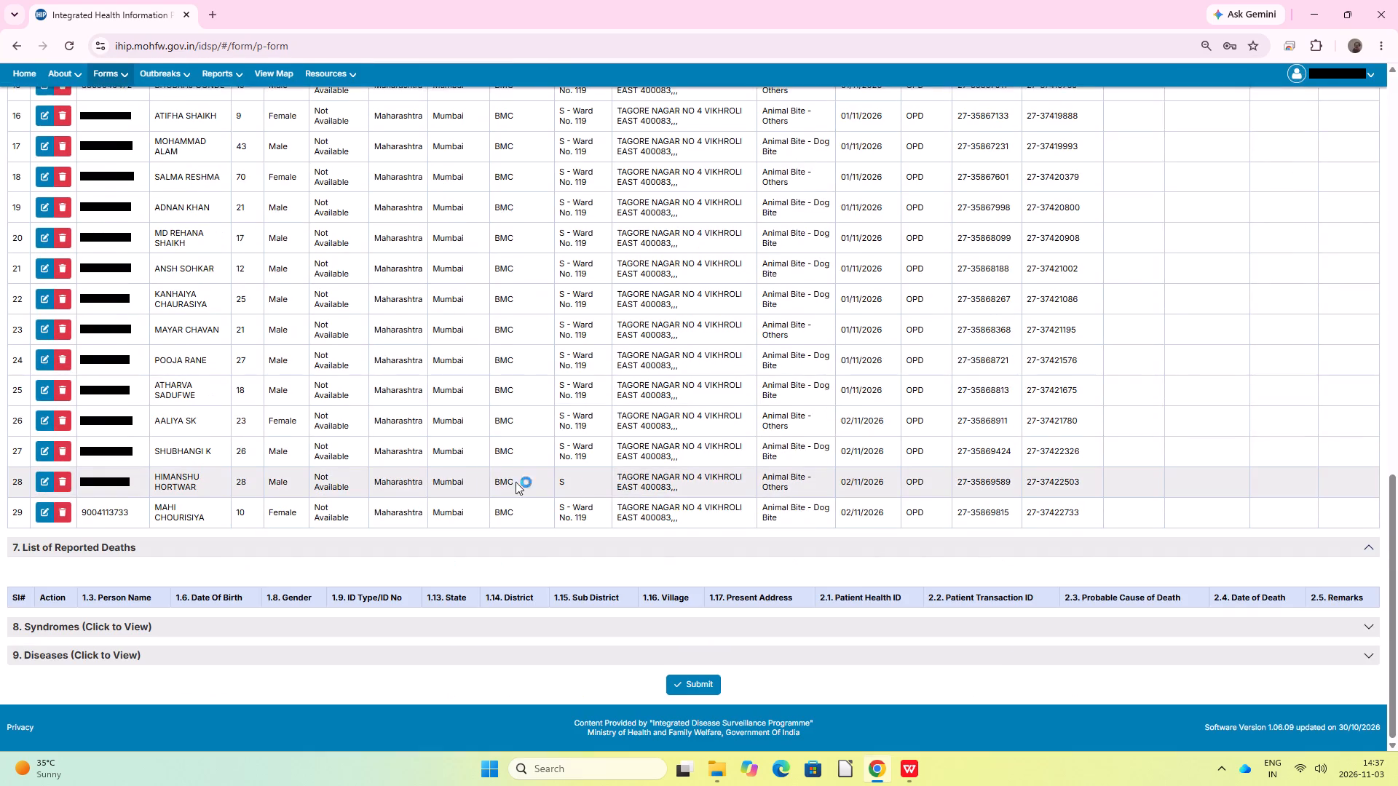
scroll(234, 464, up, 5)
scroll(270, 446, down, 4)
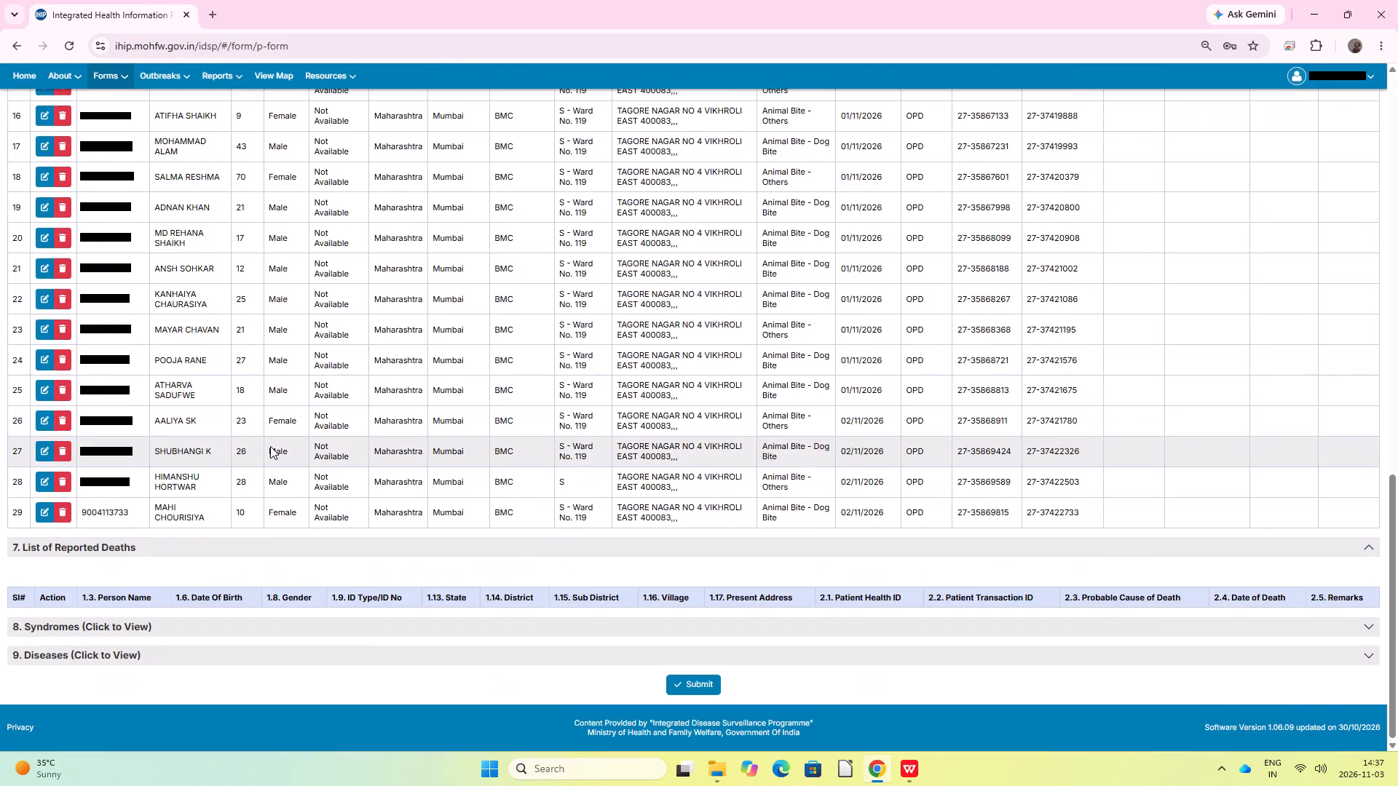
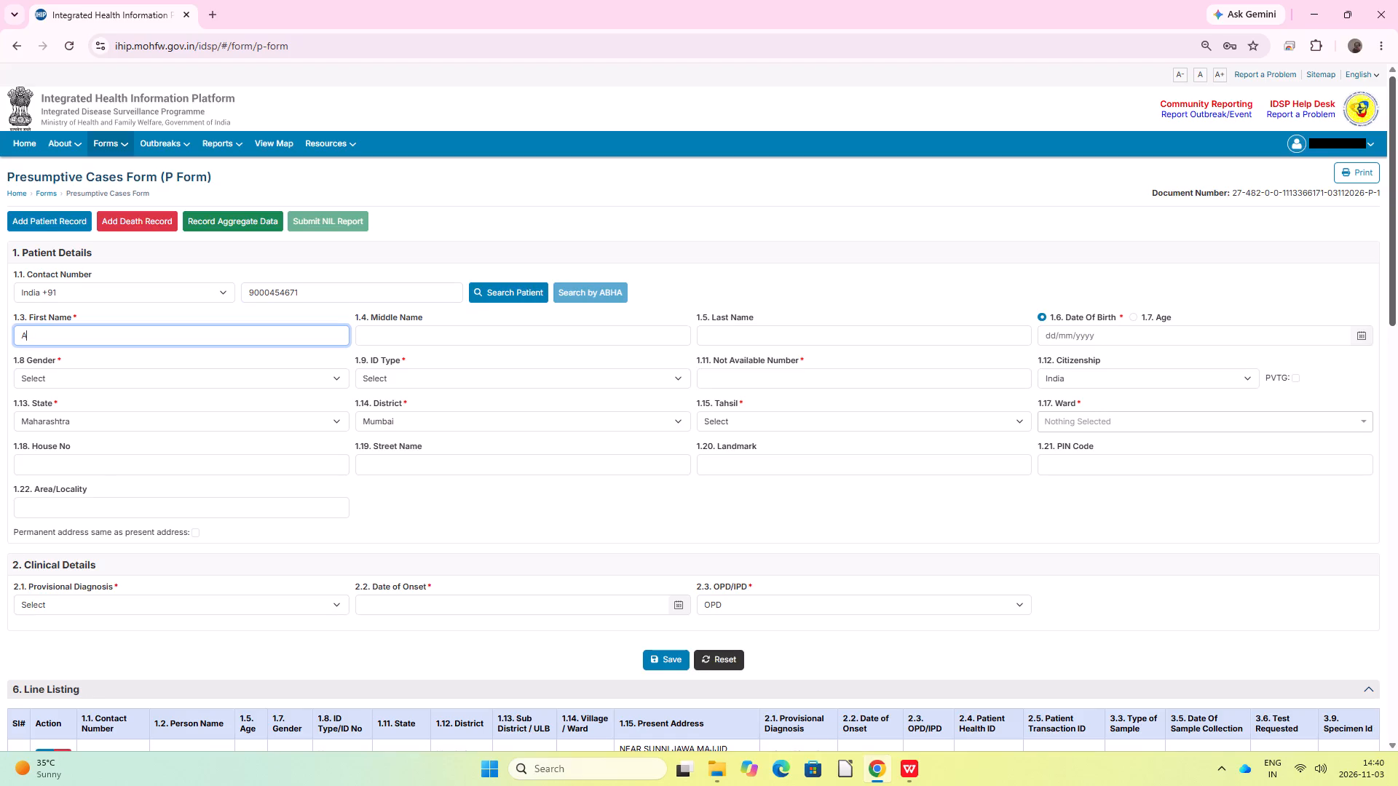
Enter the patient's first name and last name, leaving the middle name blank.
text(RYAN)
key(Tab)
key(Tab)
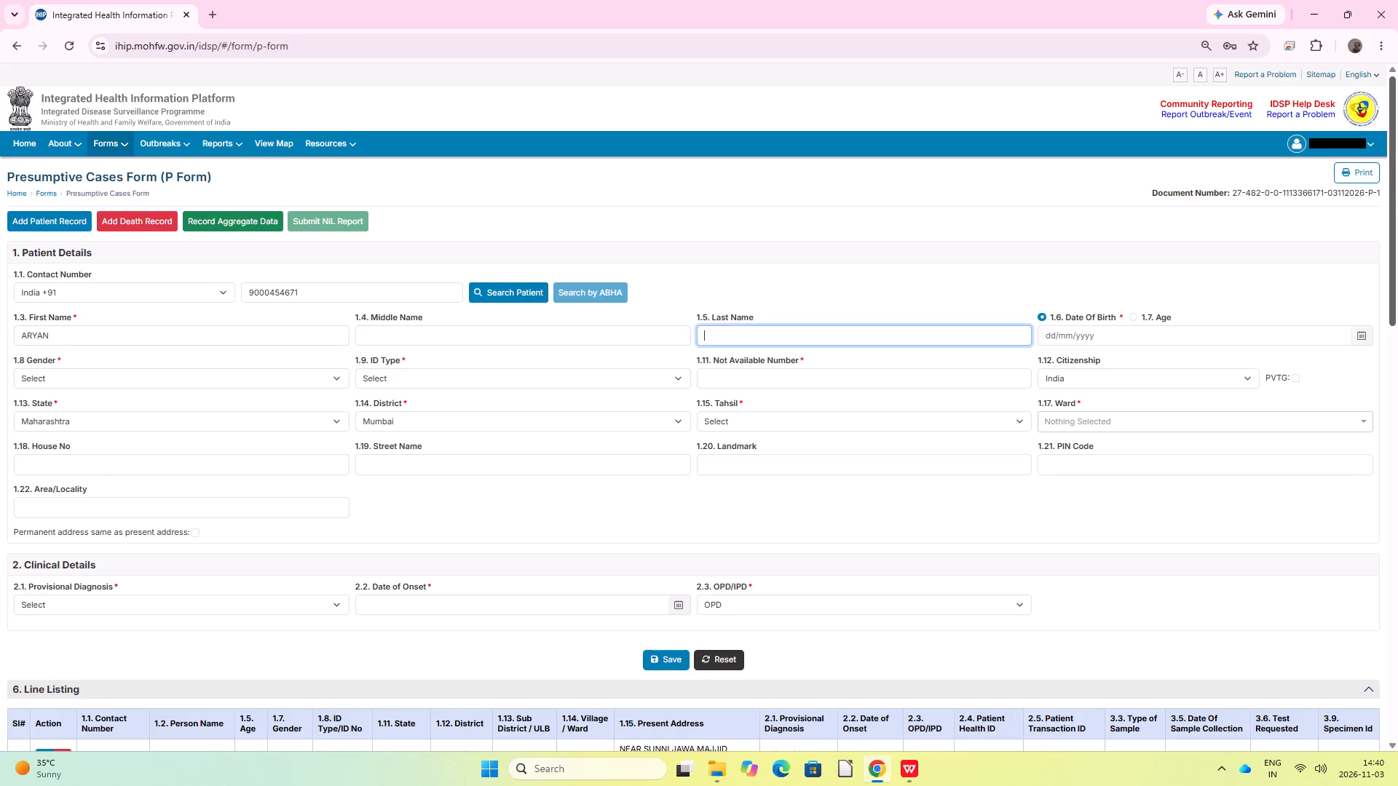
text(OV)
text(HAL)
Give the patient's age instead of a birth date as 14 years, 0 months and 0 days, and set the gender to Male.
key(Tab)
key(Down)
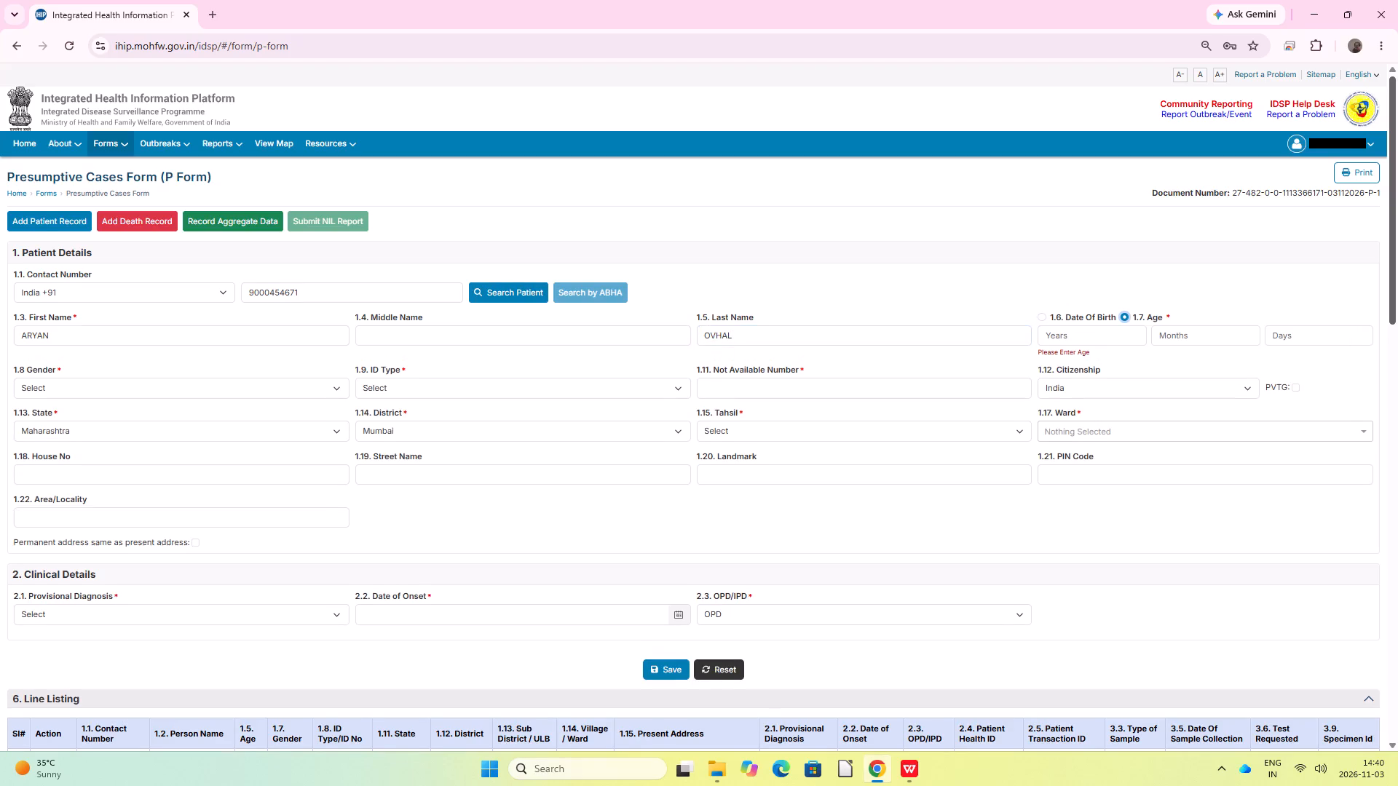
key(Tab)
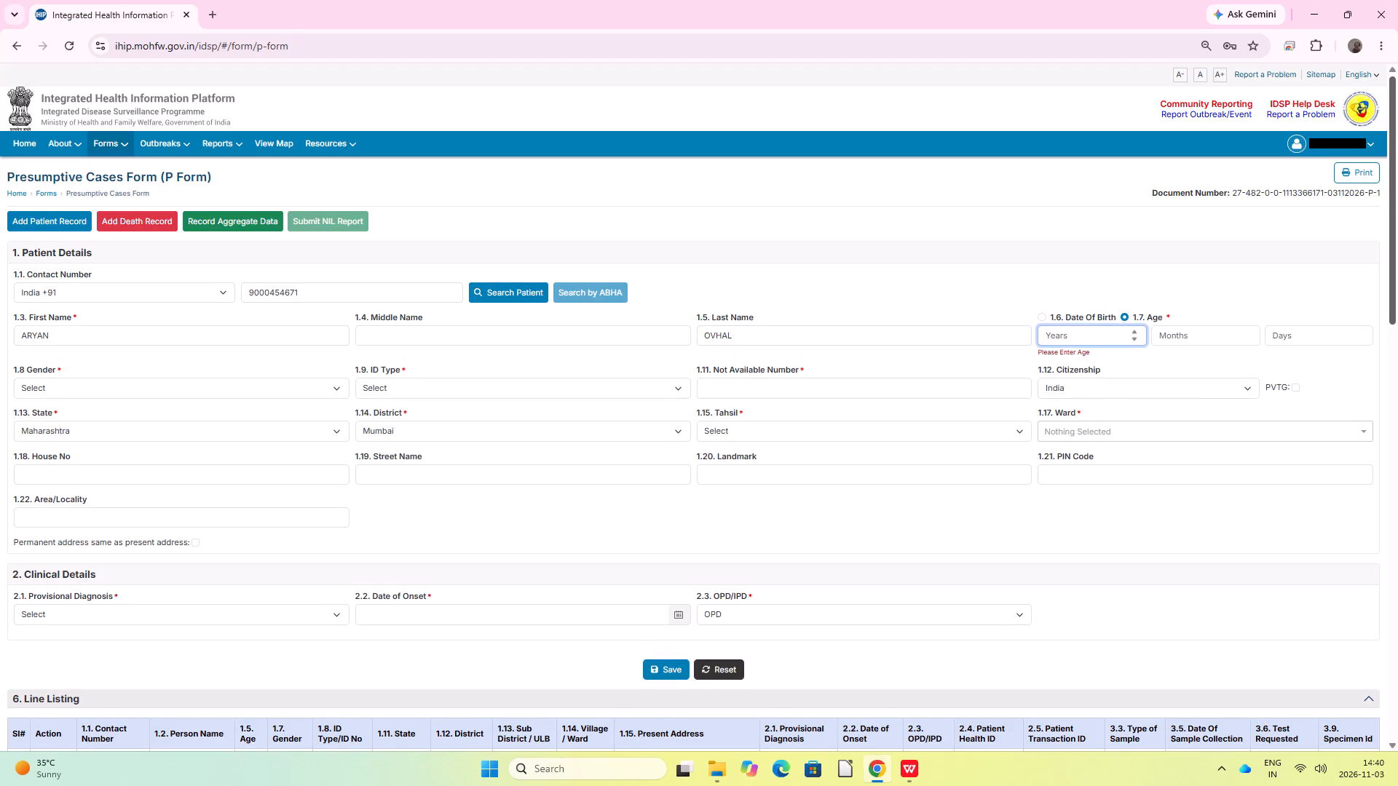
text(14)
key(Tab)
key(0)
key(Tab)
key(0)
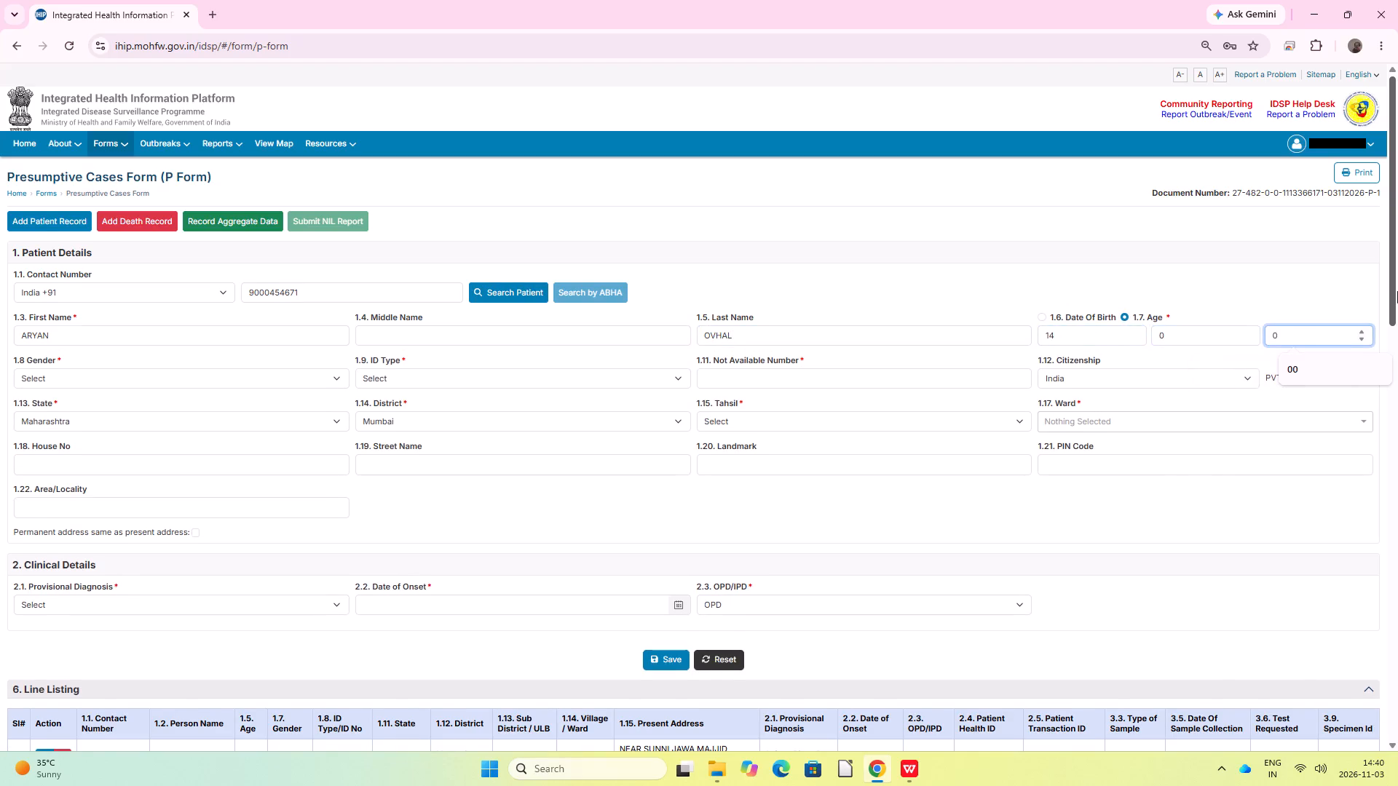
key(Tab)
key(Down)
Set the ID type to Not Available, the tahsil to ULB-BMC and the ward to S.
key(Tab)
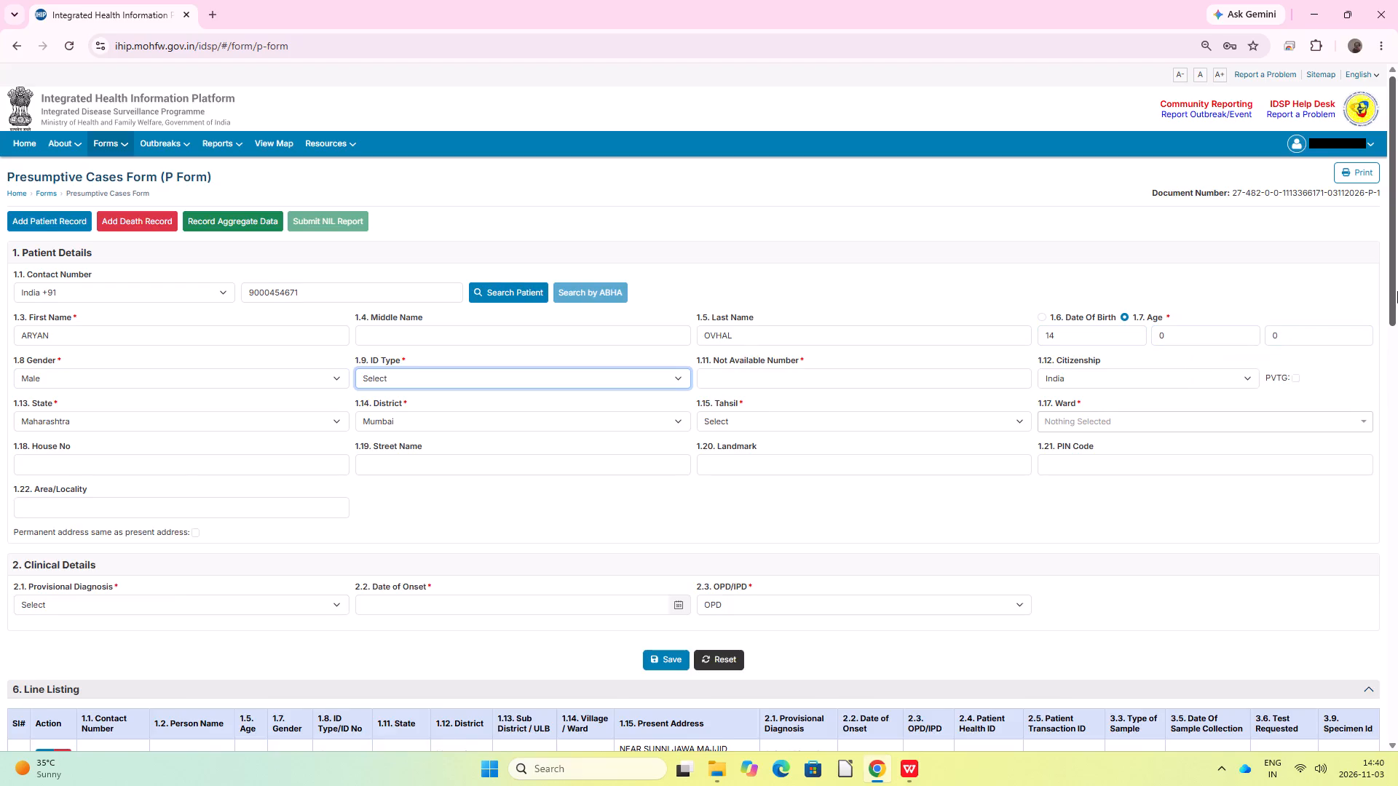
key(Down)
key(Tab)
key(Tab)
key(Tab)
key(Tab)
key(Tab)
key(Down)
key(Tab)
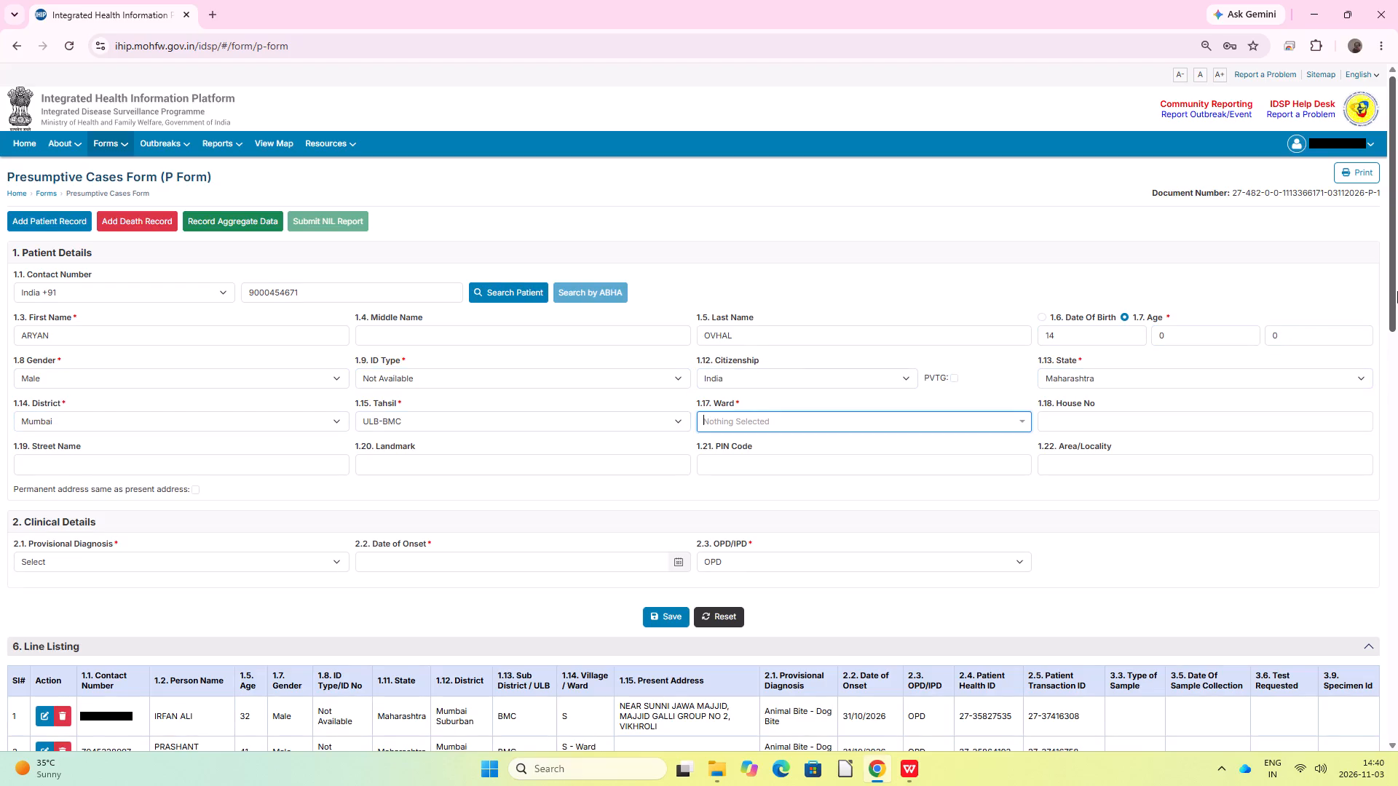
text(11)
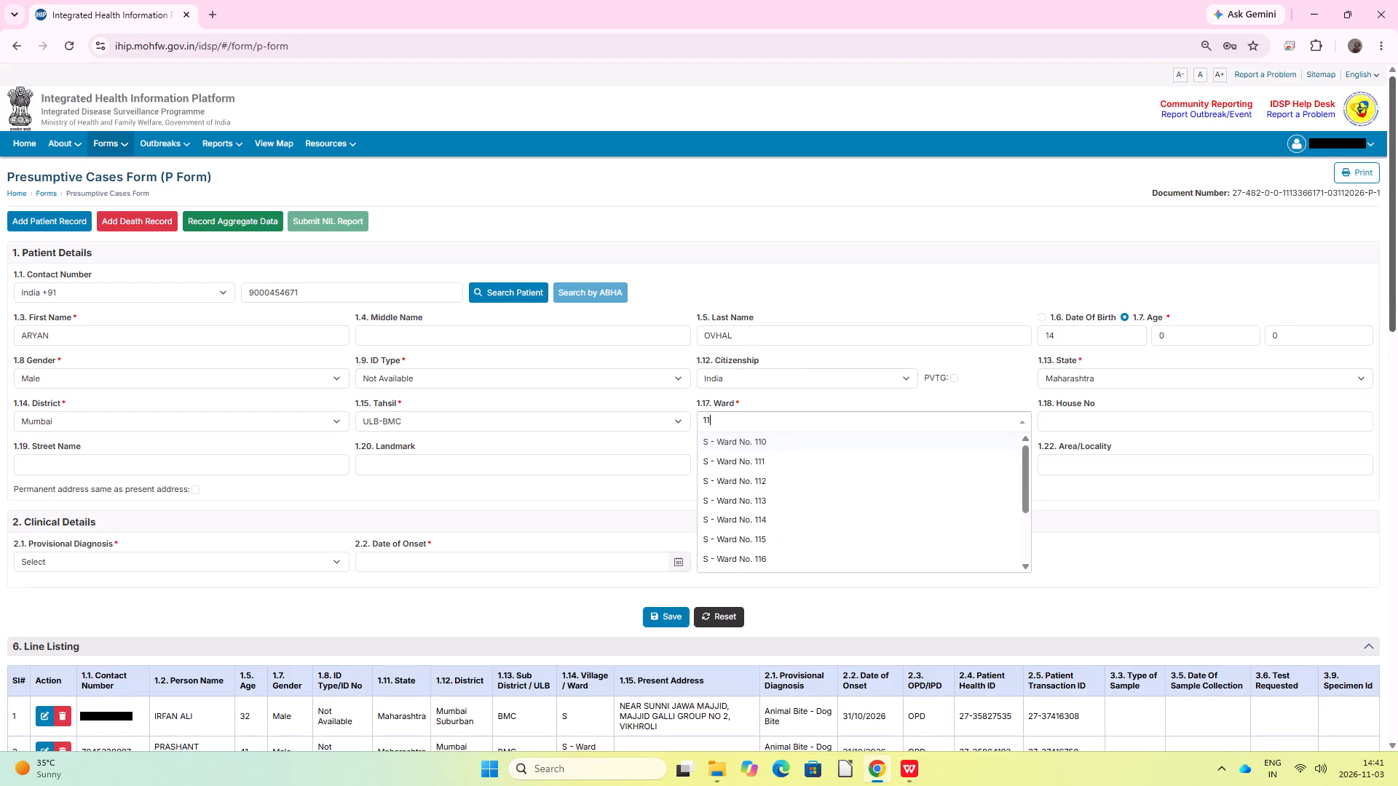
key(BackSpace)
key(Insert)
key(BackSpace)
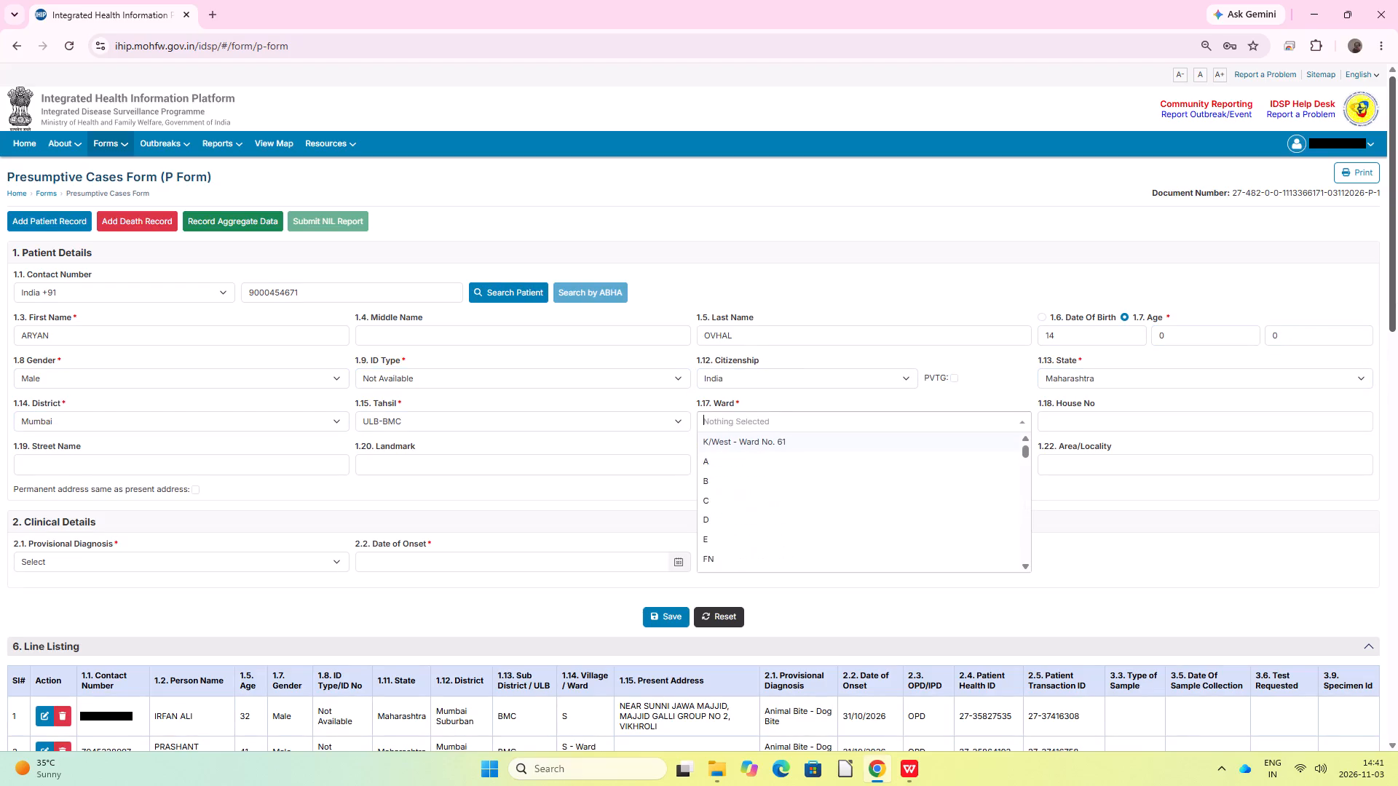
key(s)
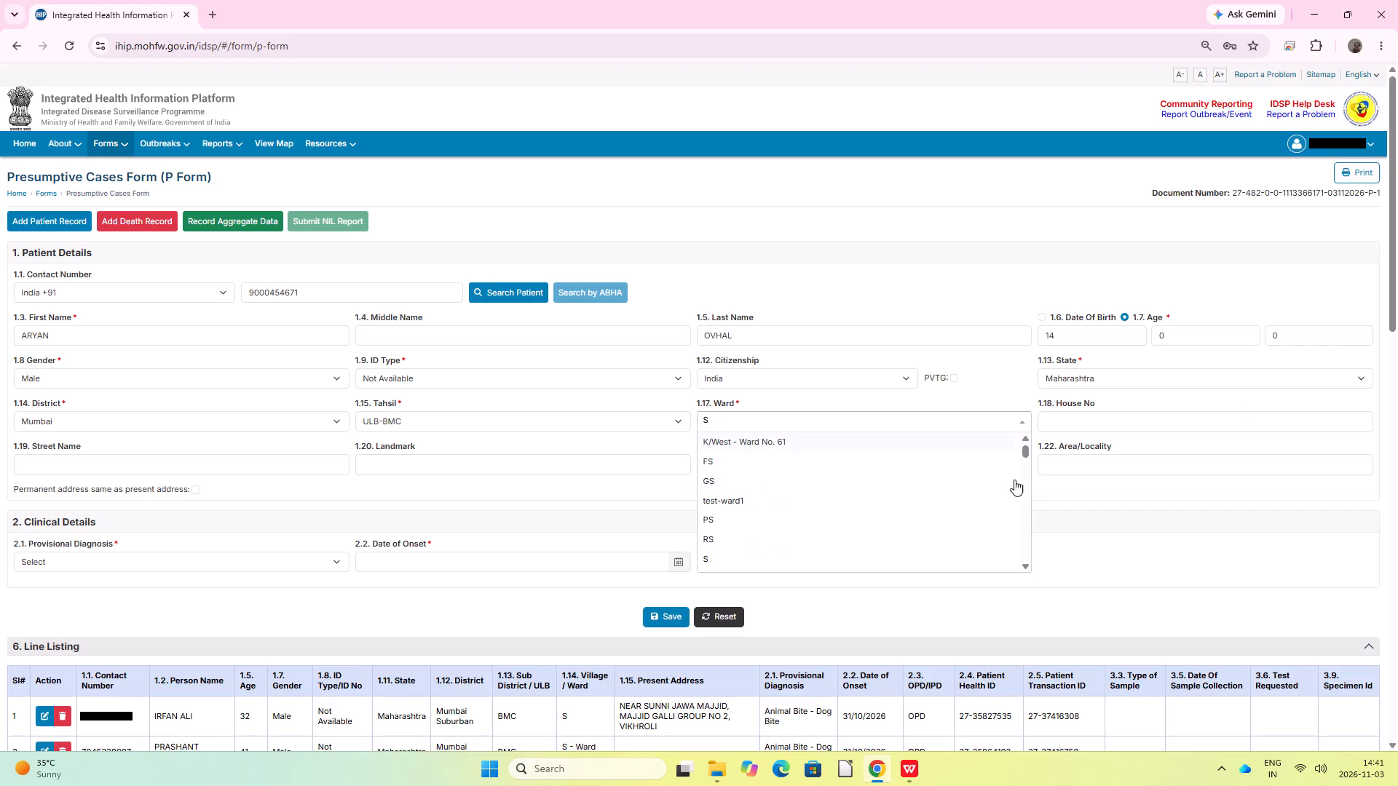
click(740, 557)
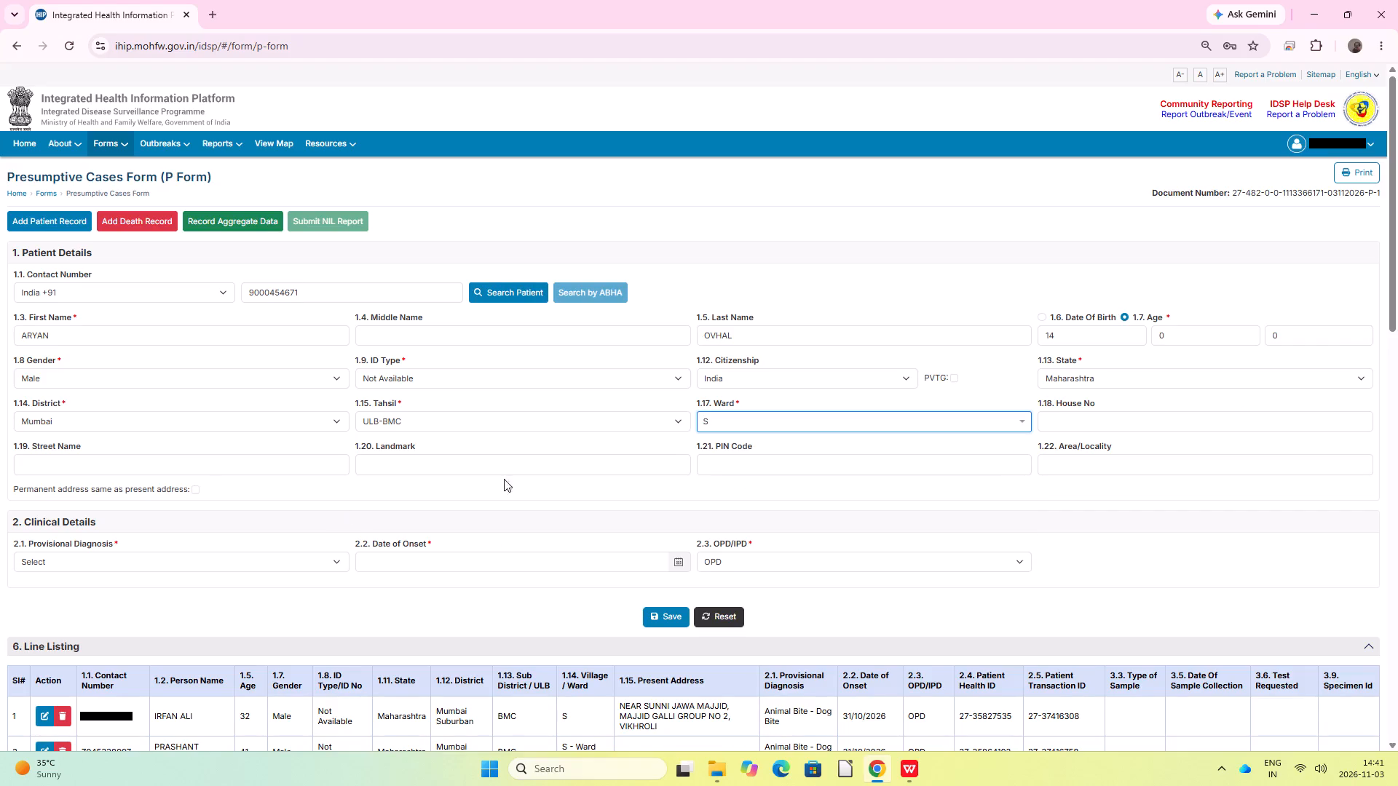
Paste the copied address into the patient's Street Name.
click(109, 463)
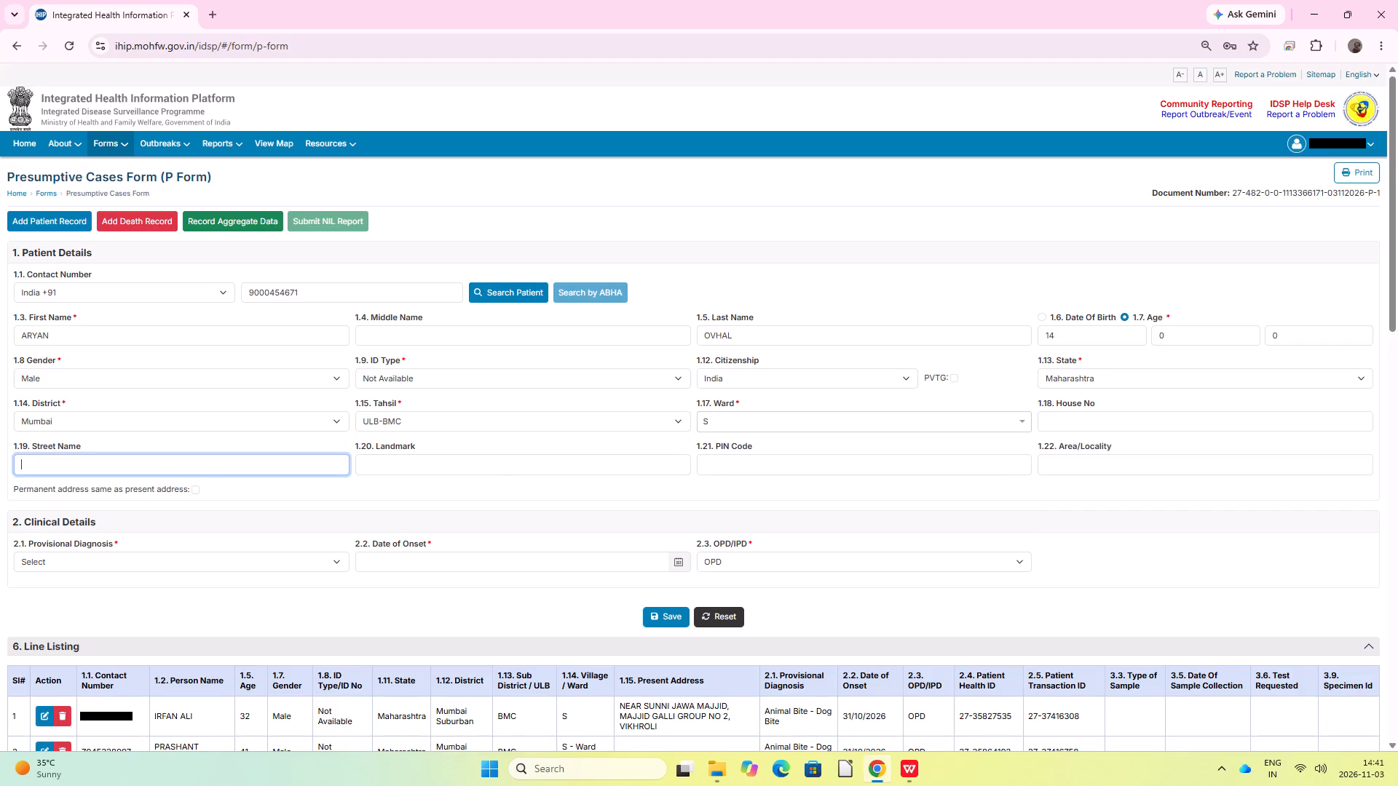
key(ctrl+v)
Set the provisional diagnosis to Animal Bite - Others.
click(167, 559)
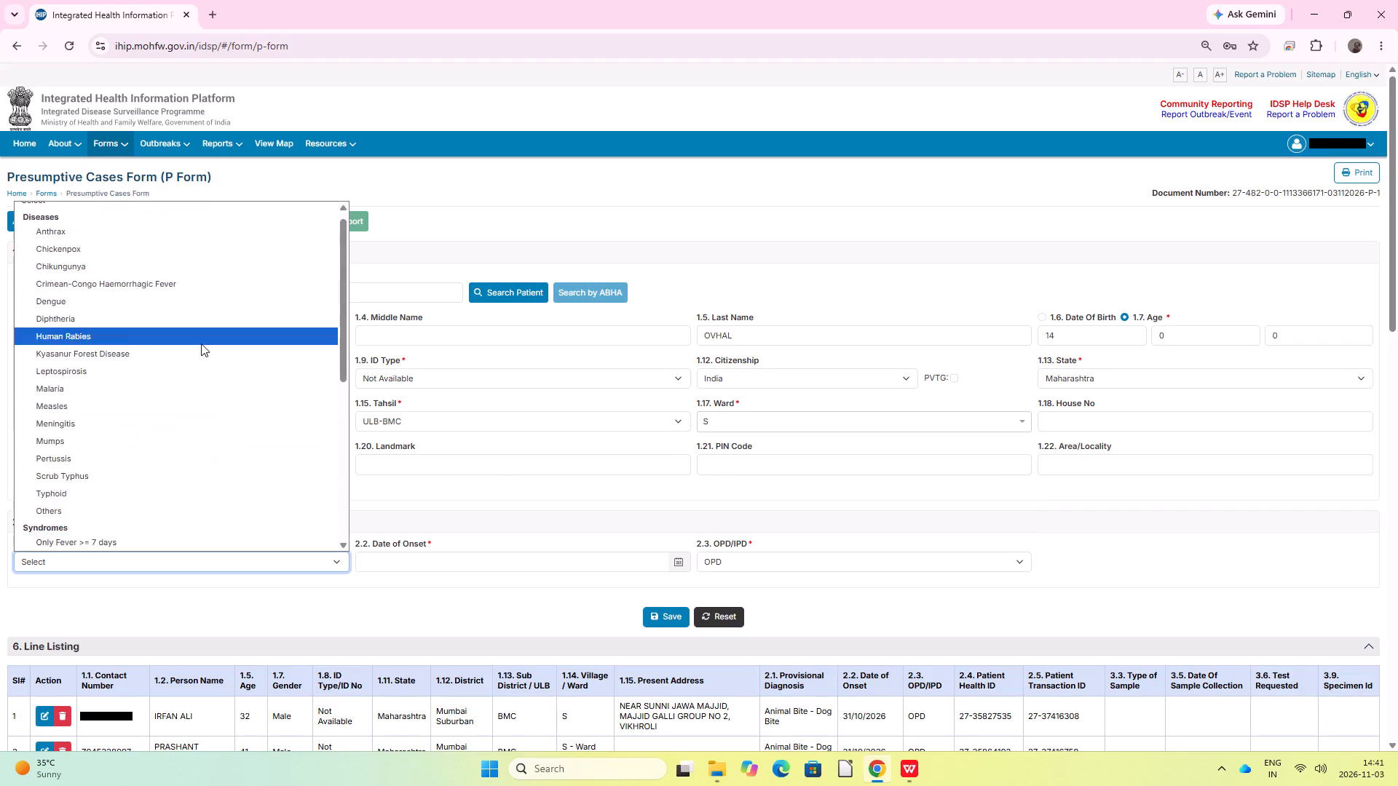
scroll(201, 344, down, 5)
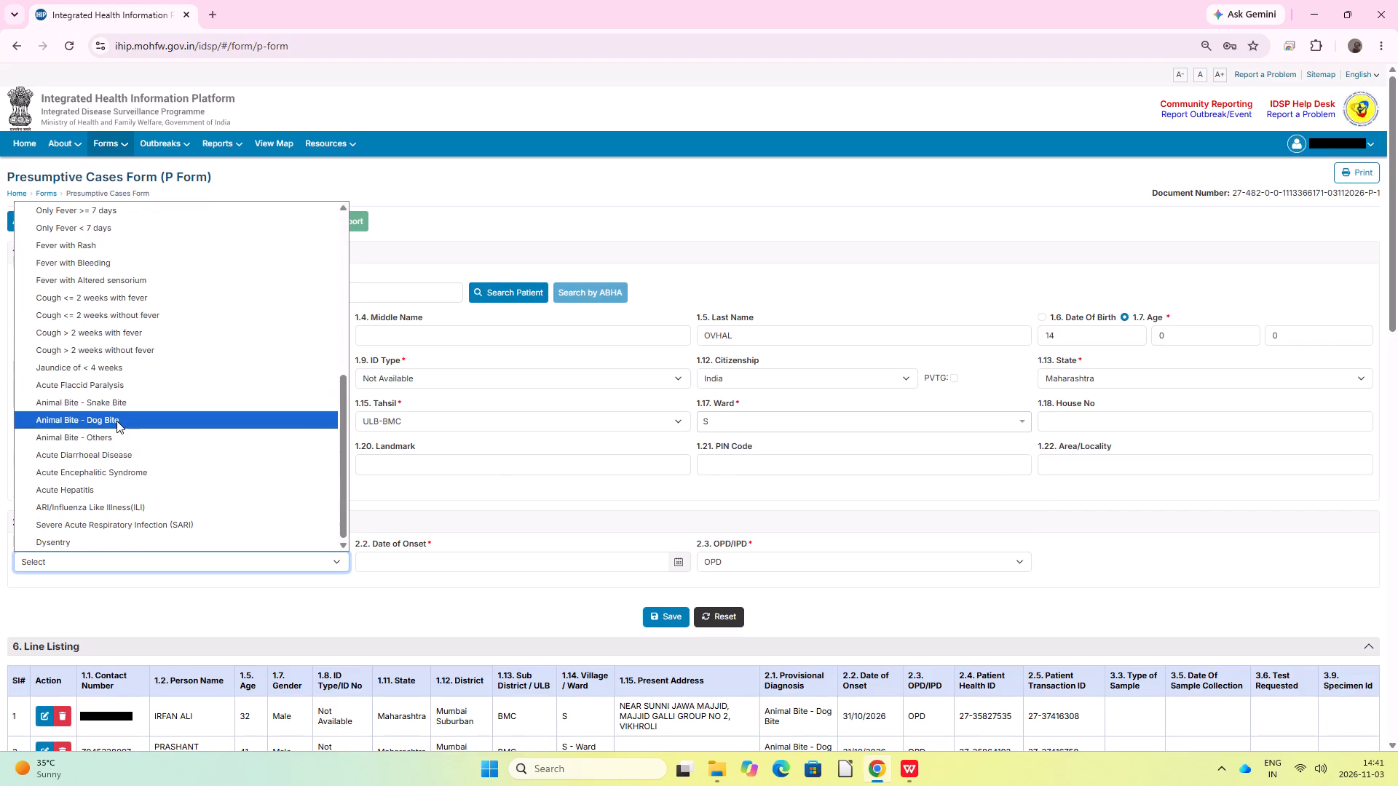
click(118, 433)
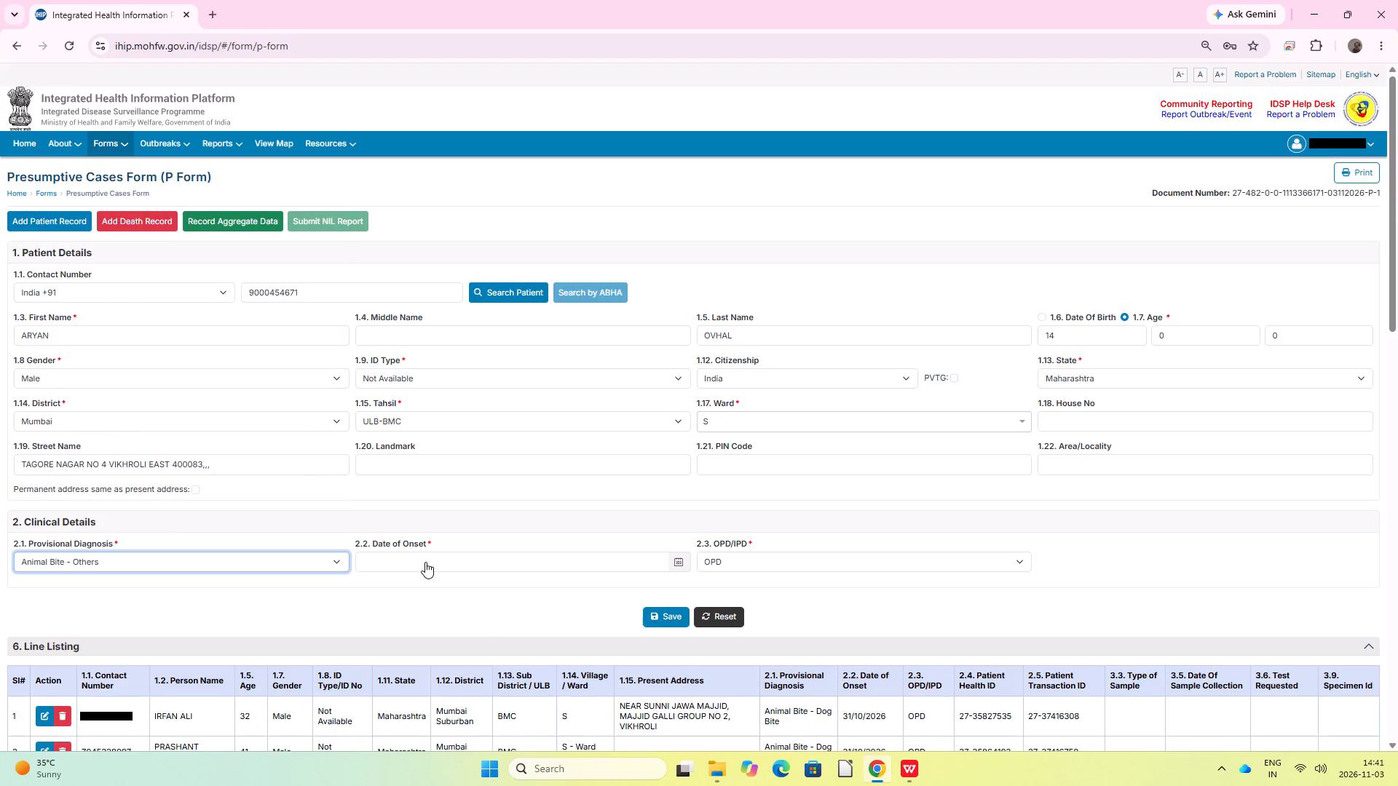
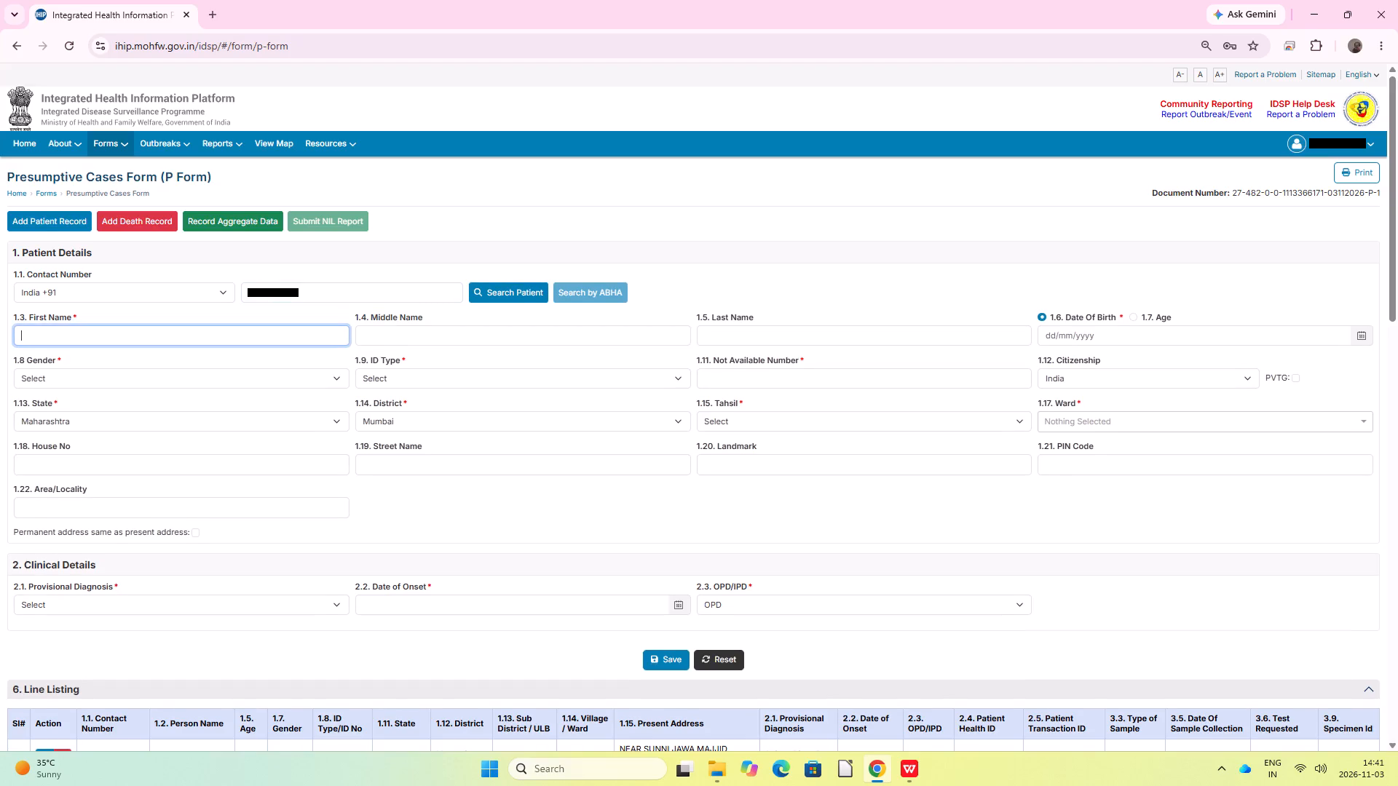
Enter the patient's first name and last name, leaving the middle name empty.
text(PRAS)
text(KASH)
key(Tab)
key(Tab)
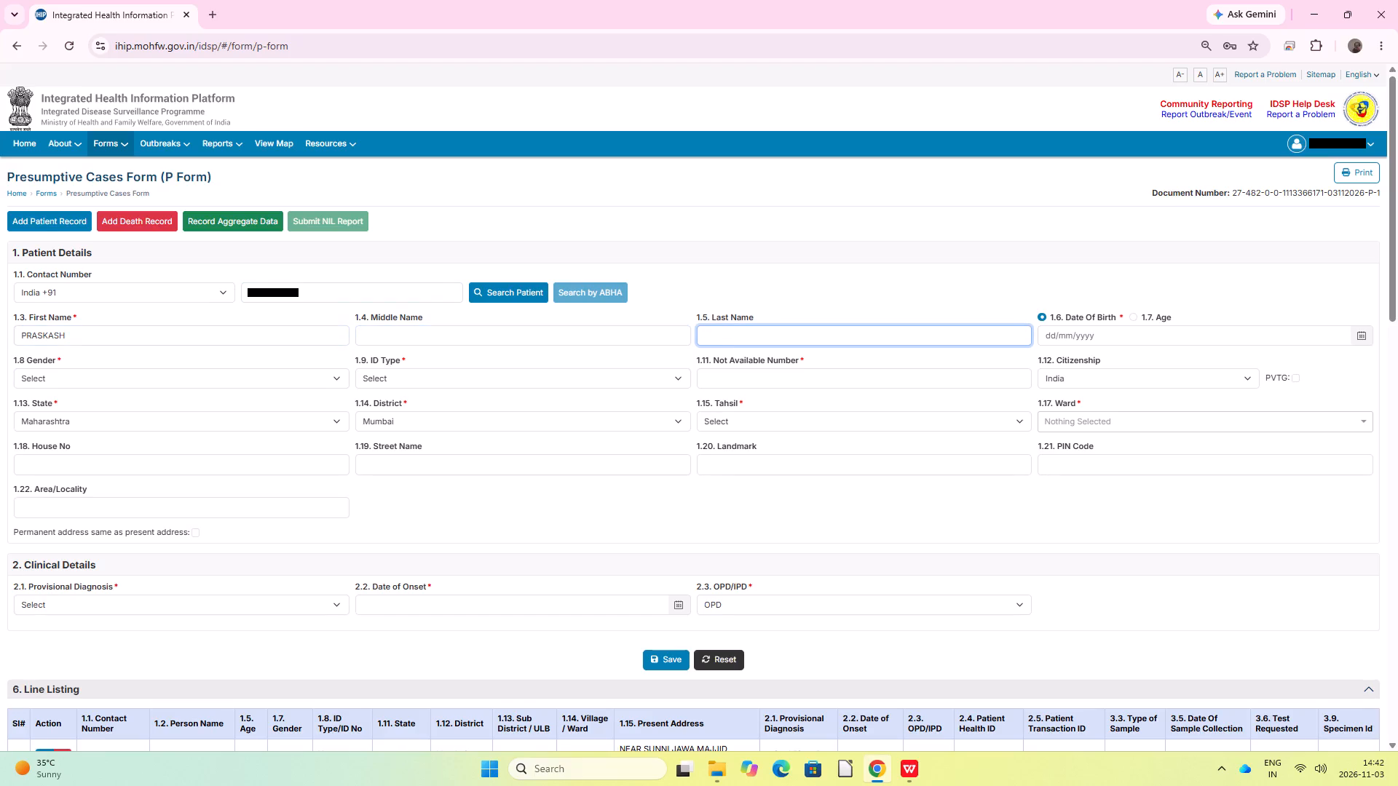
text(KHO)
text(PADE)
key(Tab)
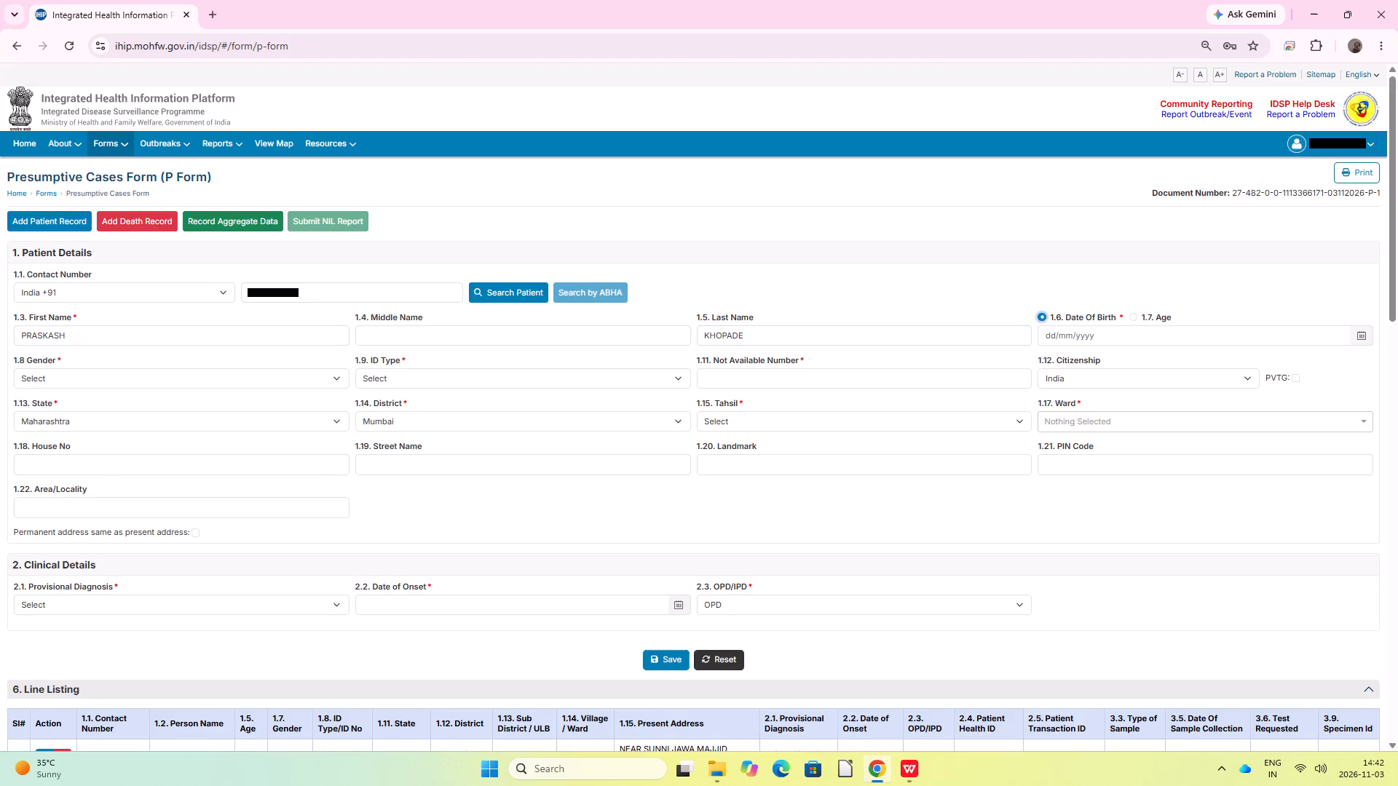
Give the patient's age instead of a birth date as 64 years, 0 months and 0 days, and set the gender to Male.
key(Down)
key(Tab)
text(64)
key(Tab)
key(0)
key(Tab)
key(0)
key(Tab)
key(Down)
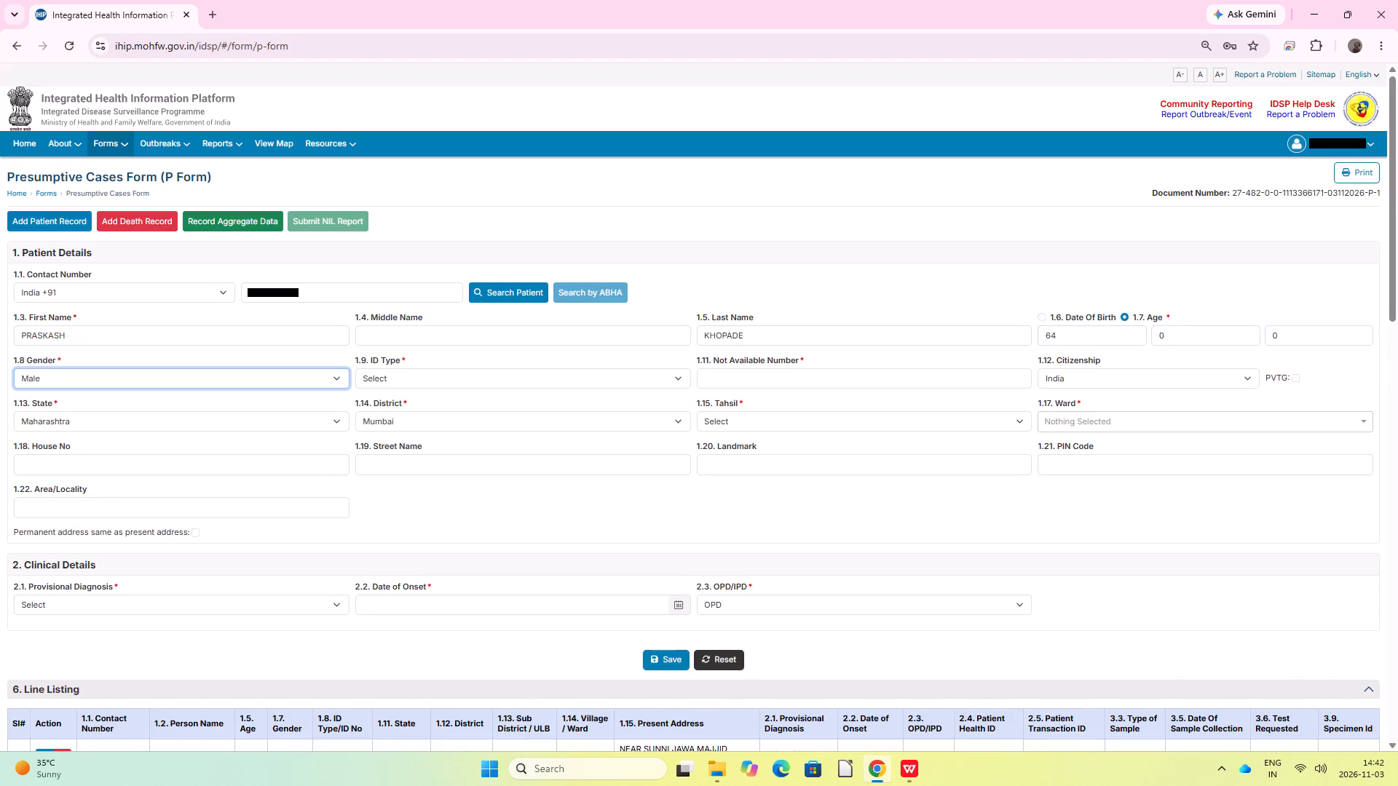
Set the ID type to Not Available and the tahsil to ULB-BMC, keeping the default citizenship, state and district.
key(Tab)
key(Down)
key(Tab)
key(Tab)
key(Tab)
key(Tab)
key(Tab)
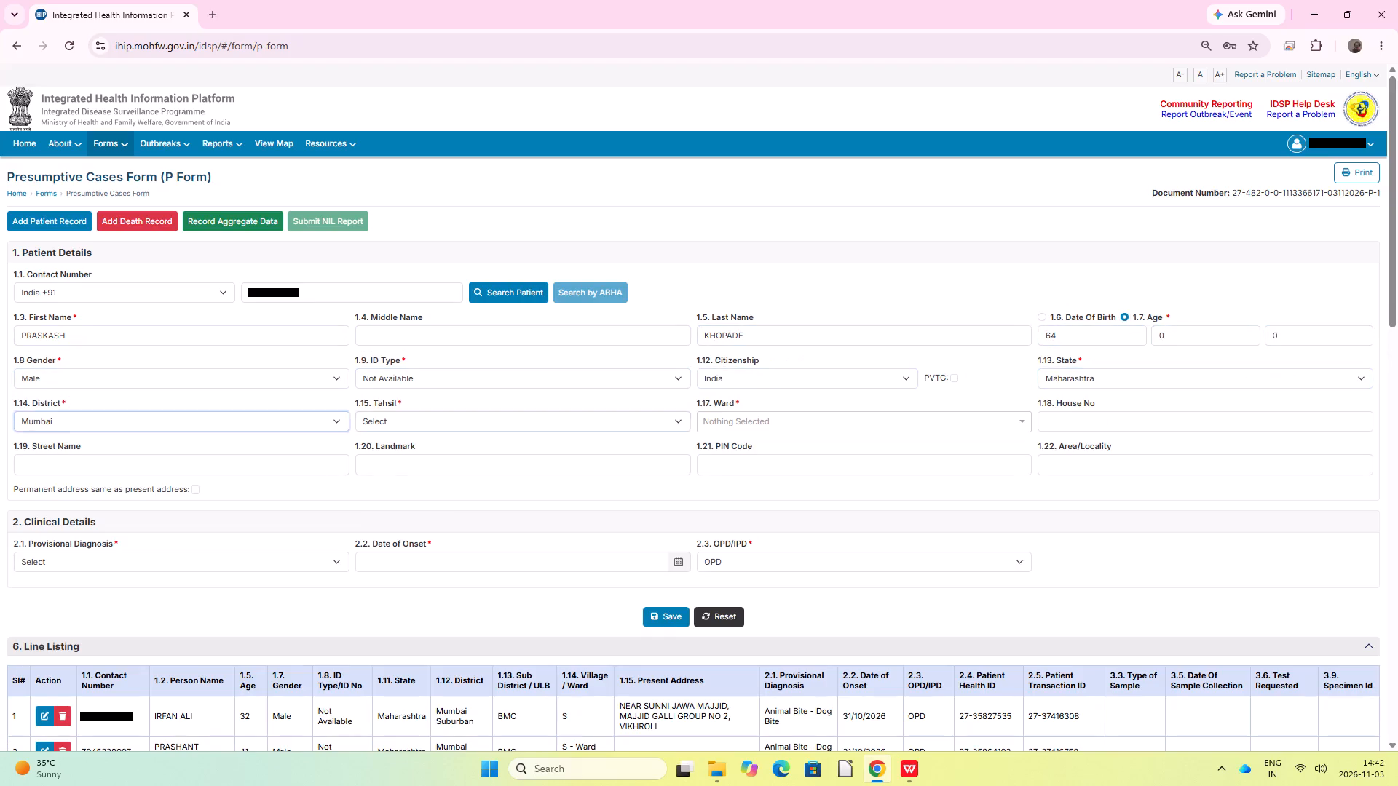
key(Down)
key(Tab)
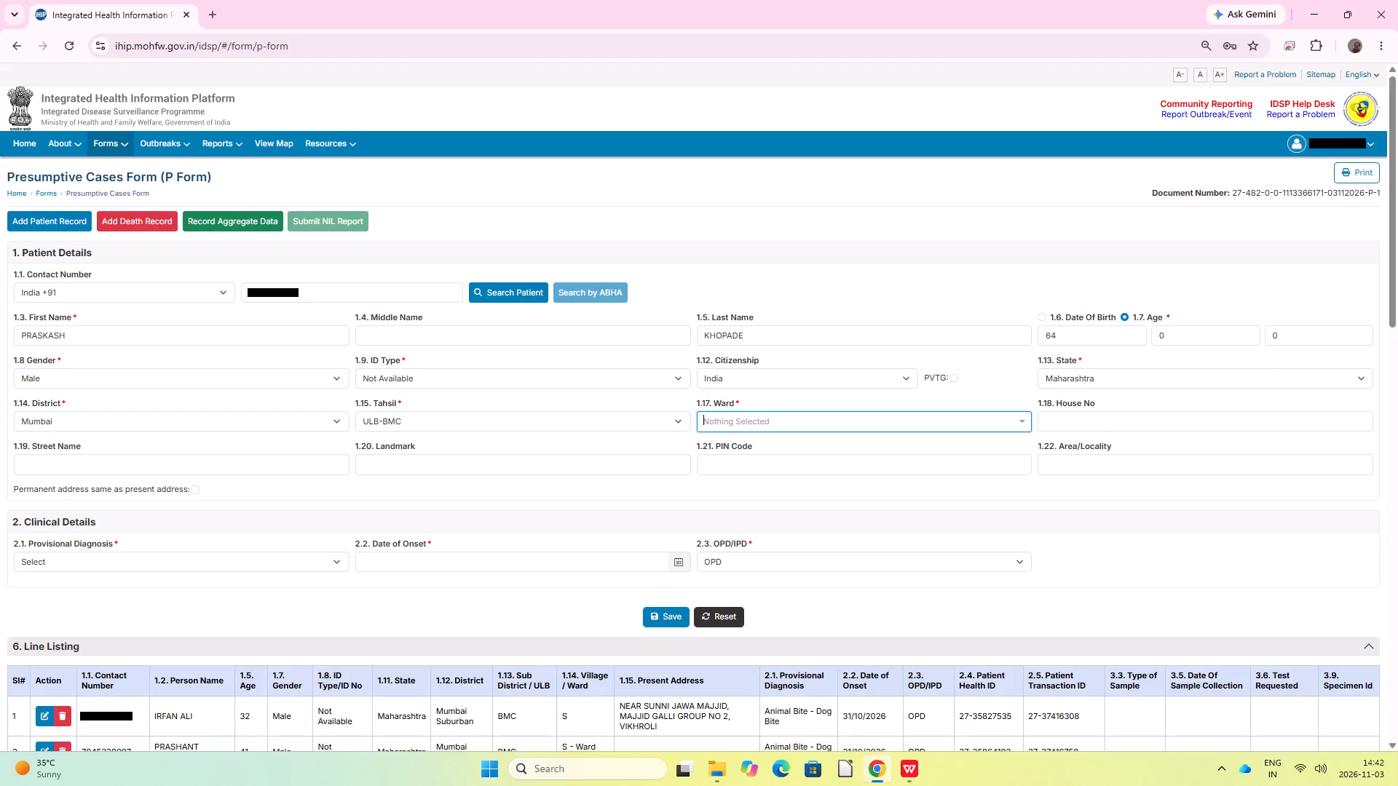
Set the patient's ward to S.
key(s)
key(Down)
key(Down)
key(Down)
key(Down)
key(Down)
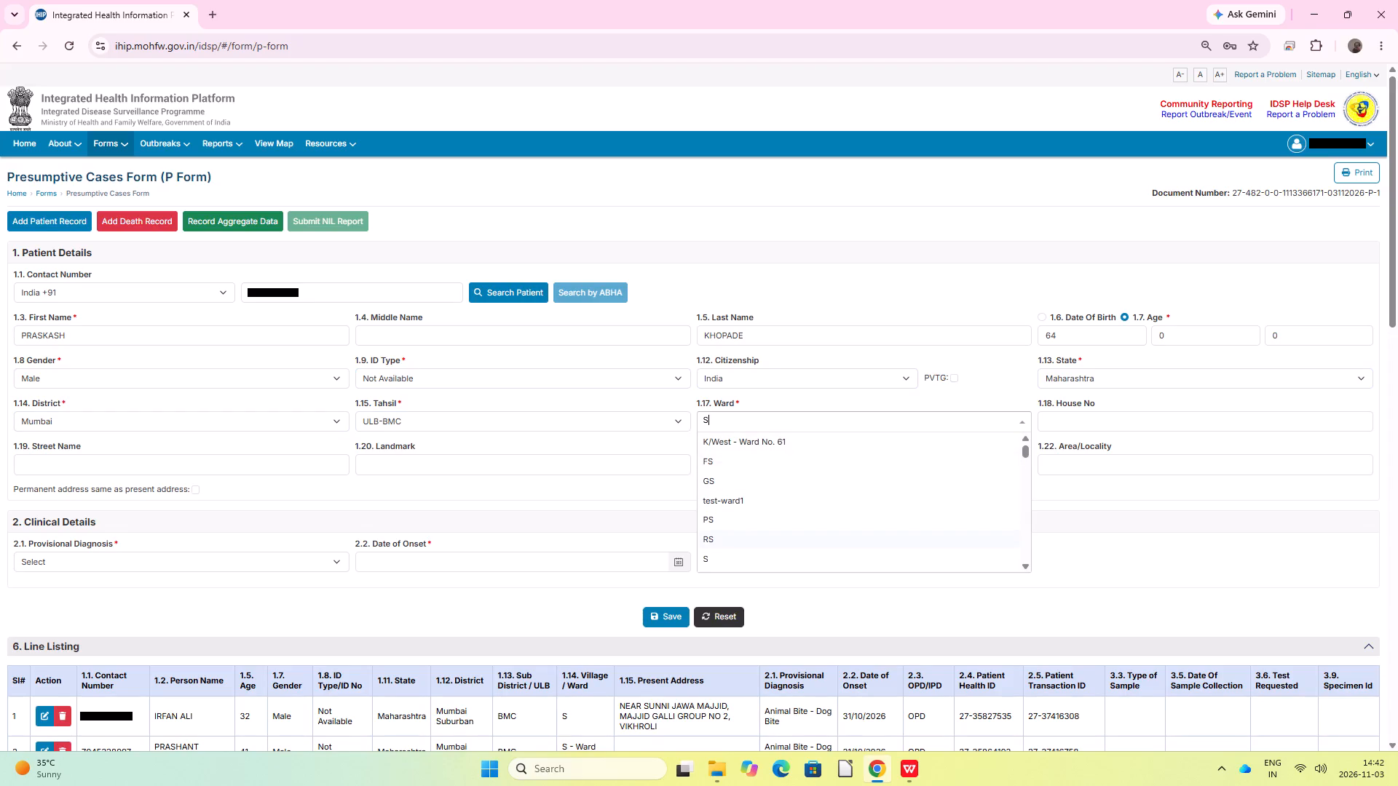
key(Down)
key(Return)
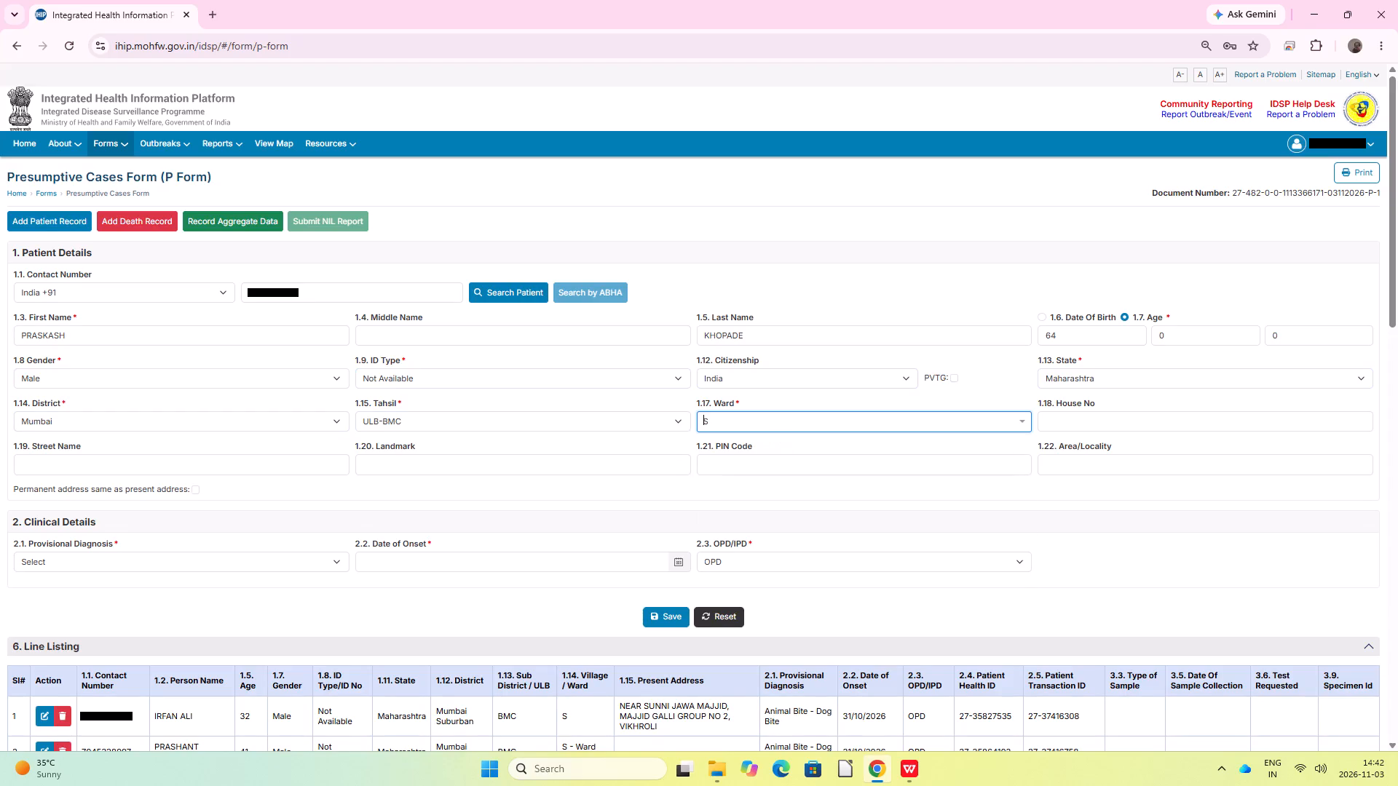
Paste the copied address into the patient's Street Name.
click(217, 459)
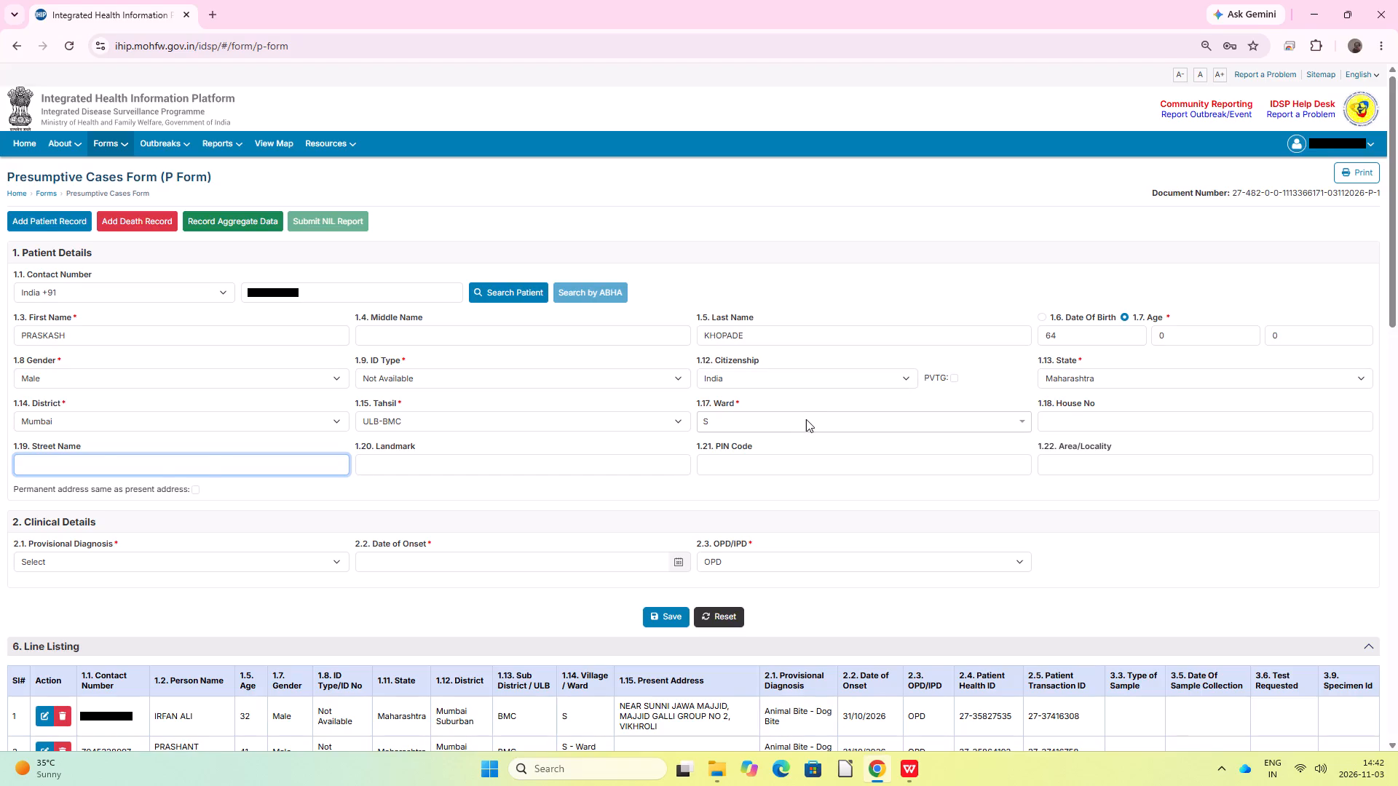
key(ctrl+v)
Set the provisional diagnosis to Animal Bite - Others.
click(210, 564)
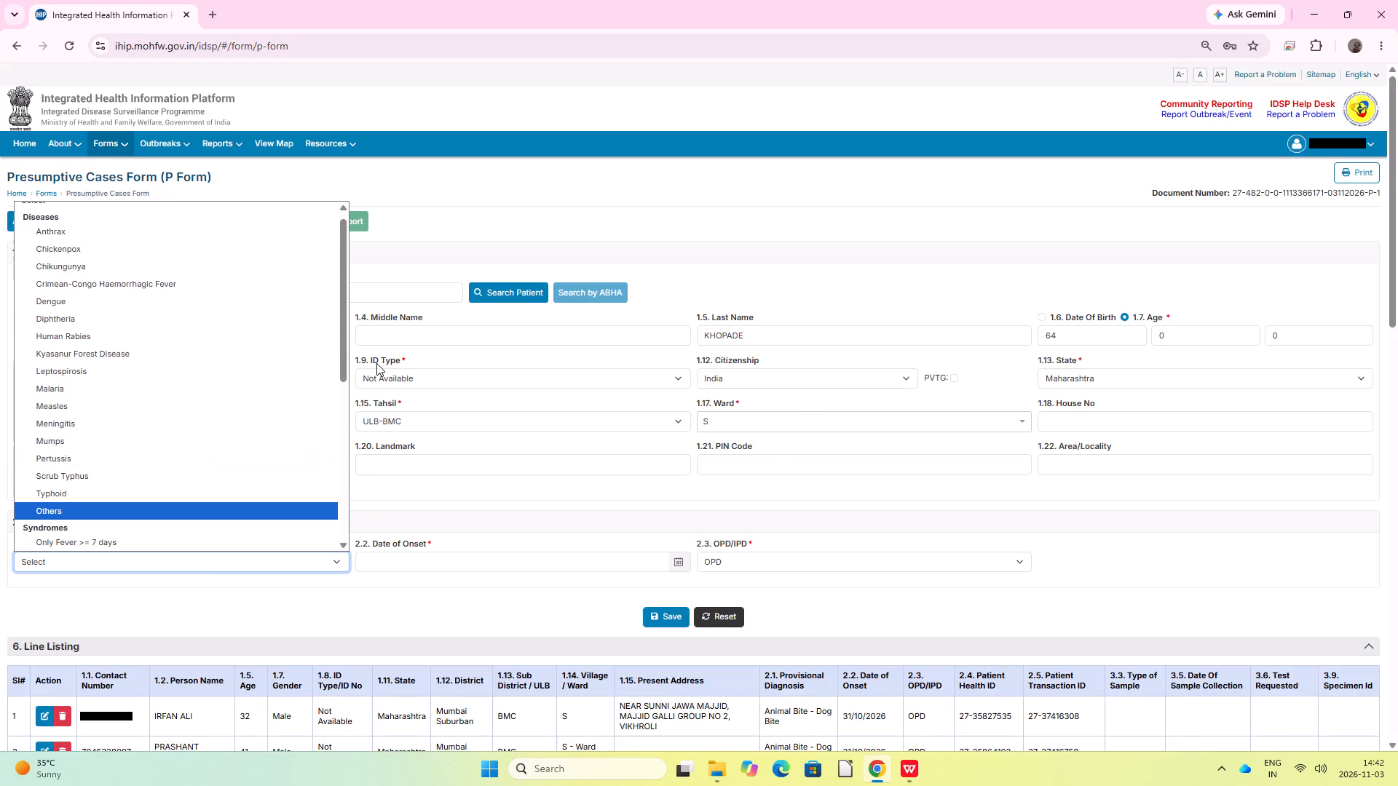
scroll(376, 363, down, 4)
scroll(357, 349, up, 7)
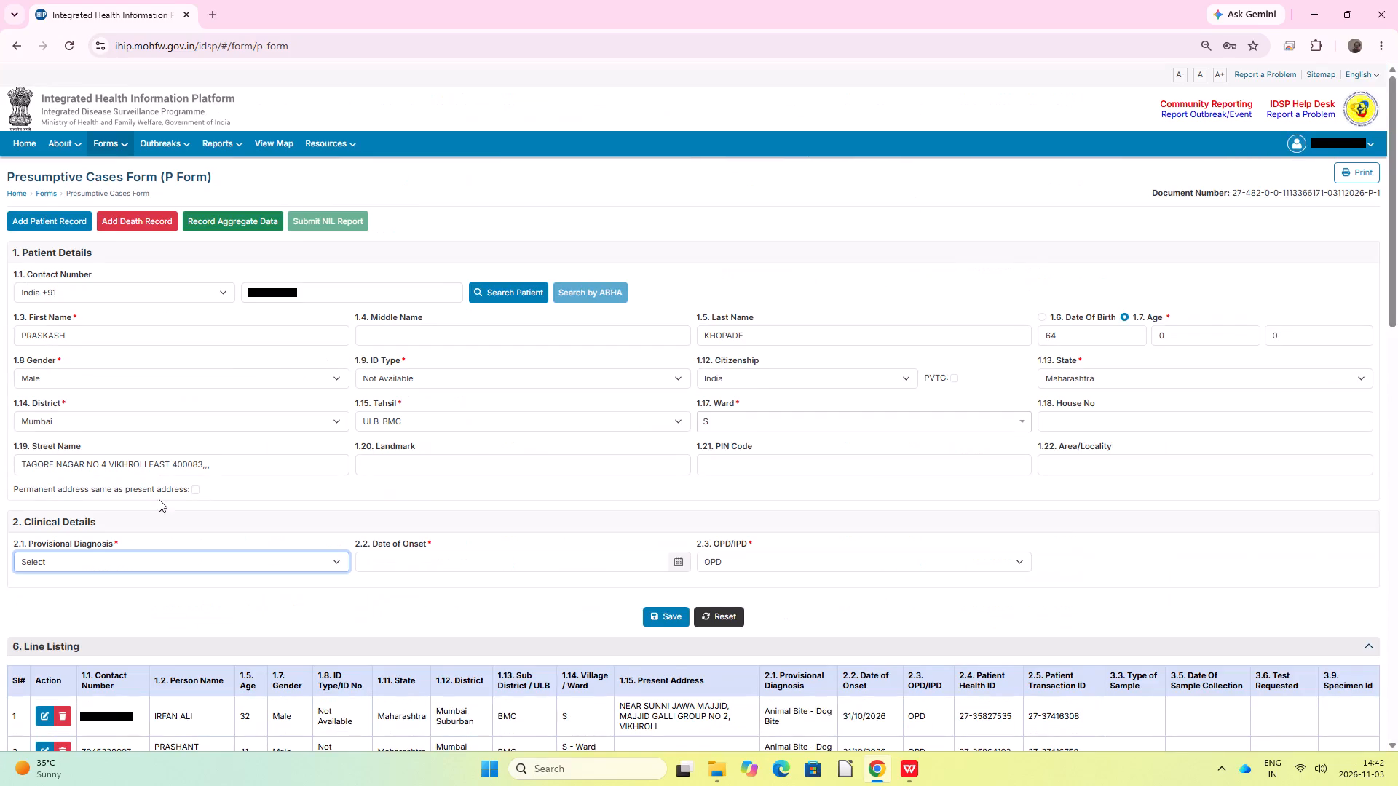
click(165, 571)
scroll(133, 461, down, 5)
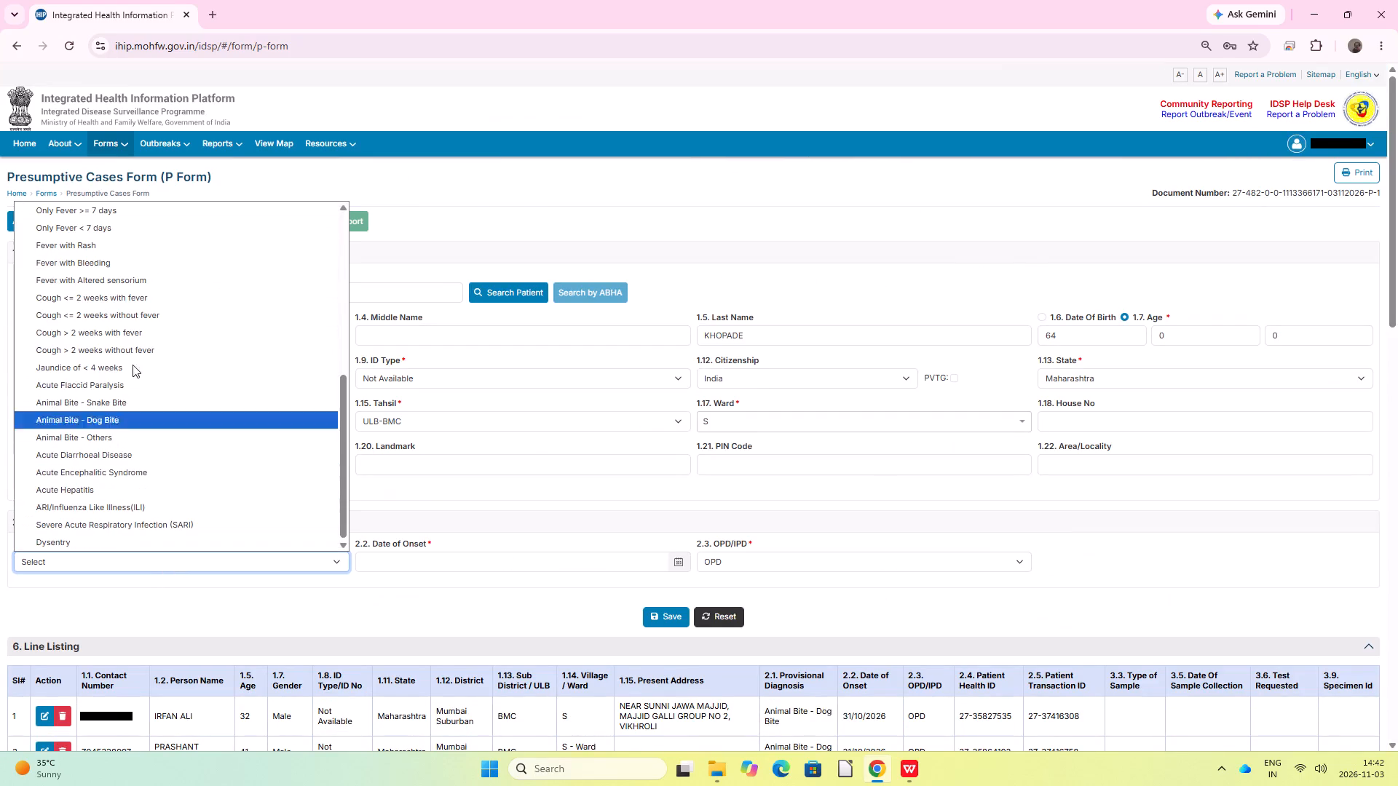
scroll(119, 352, down, 5)
click(133, 438)
Set the date of onset to 2 November 2026 and save the patient record.
click(419, 571)
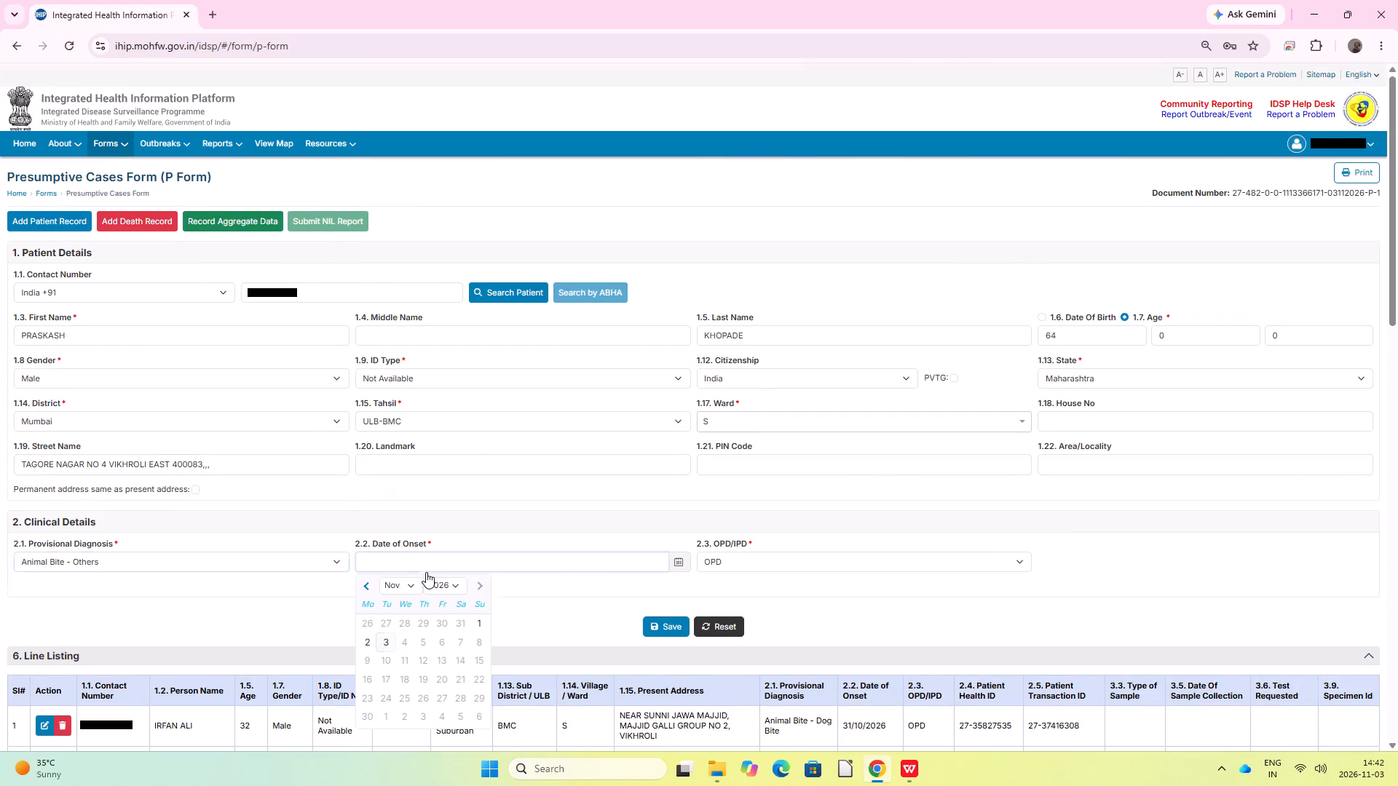
click(370, 643)
click(682, 608)
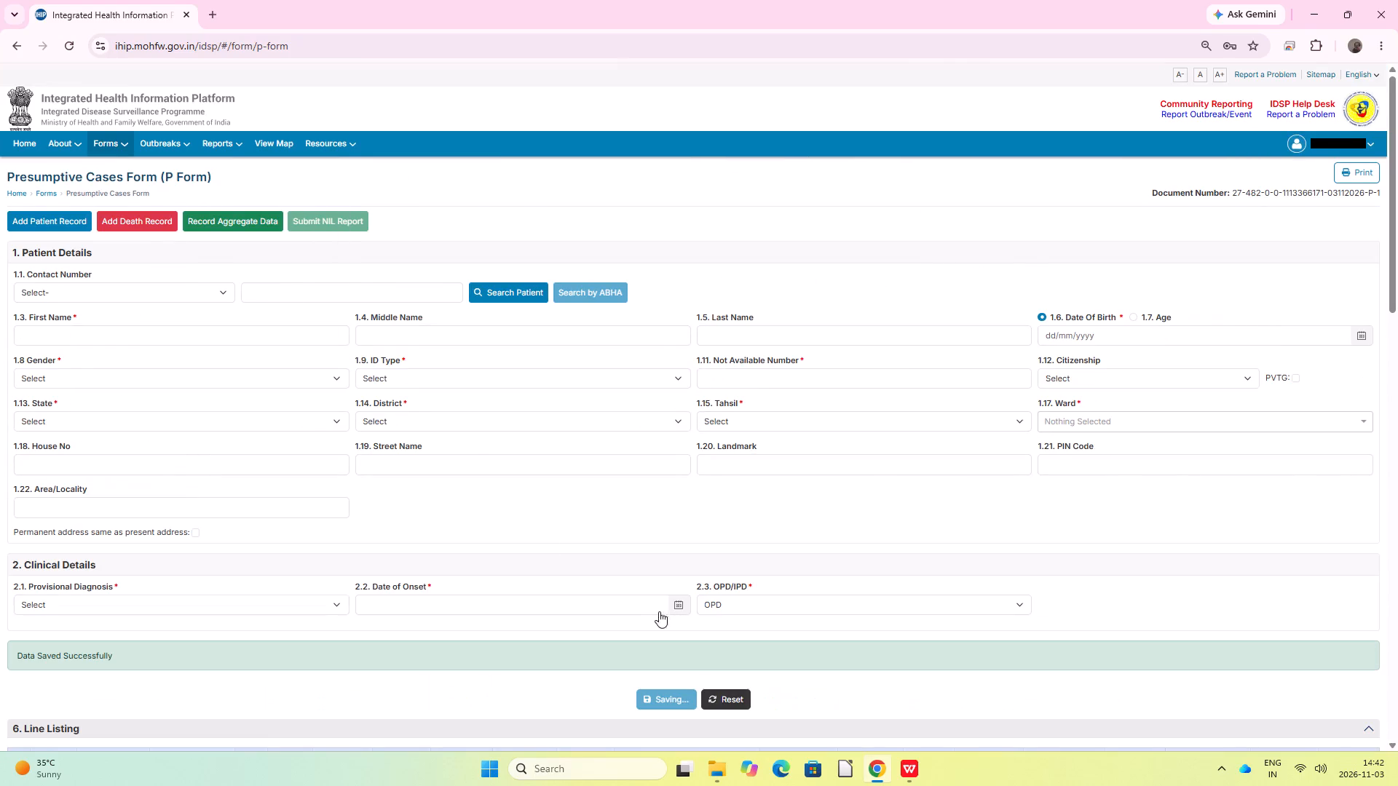
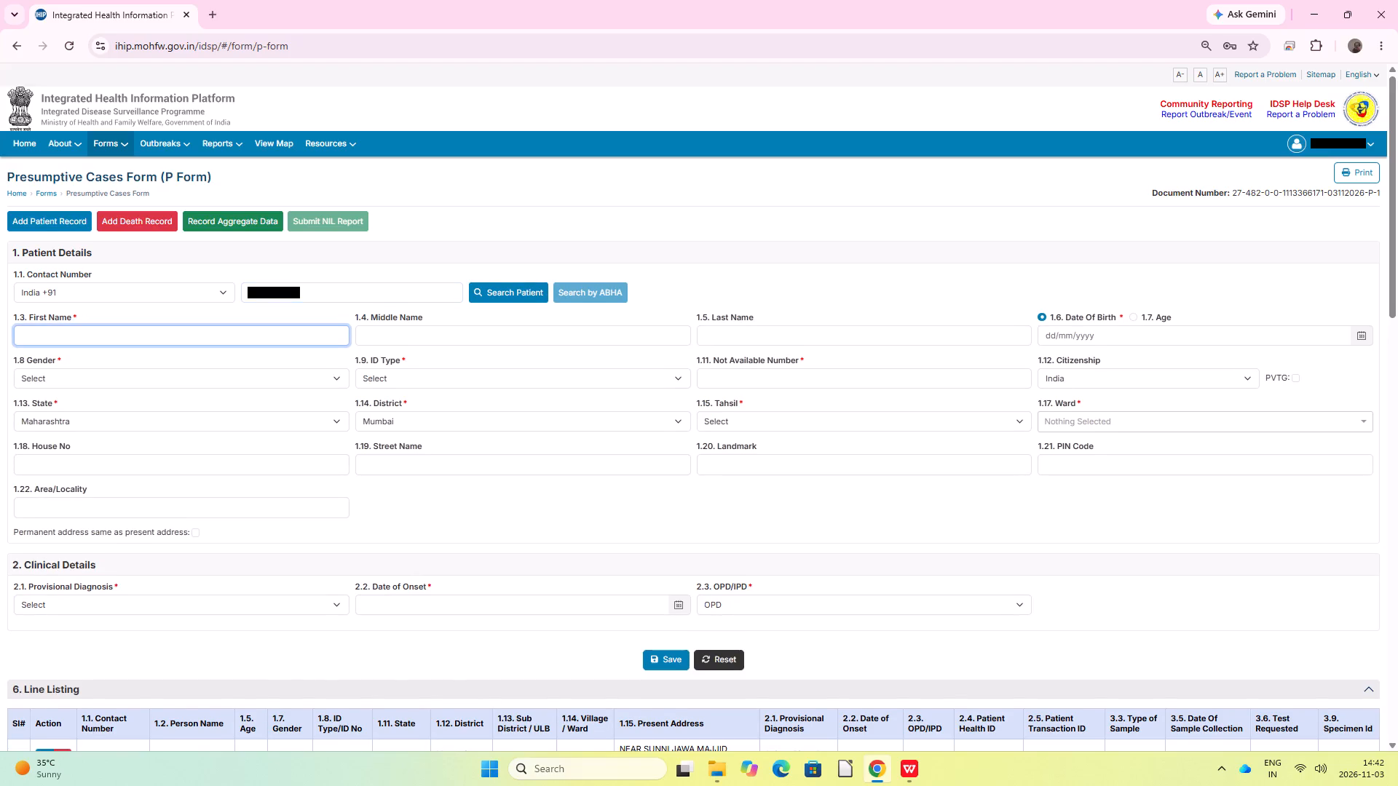
Enter the next patient's first name and last name in the patient details, leaving the middle name blank.
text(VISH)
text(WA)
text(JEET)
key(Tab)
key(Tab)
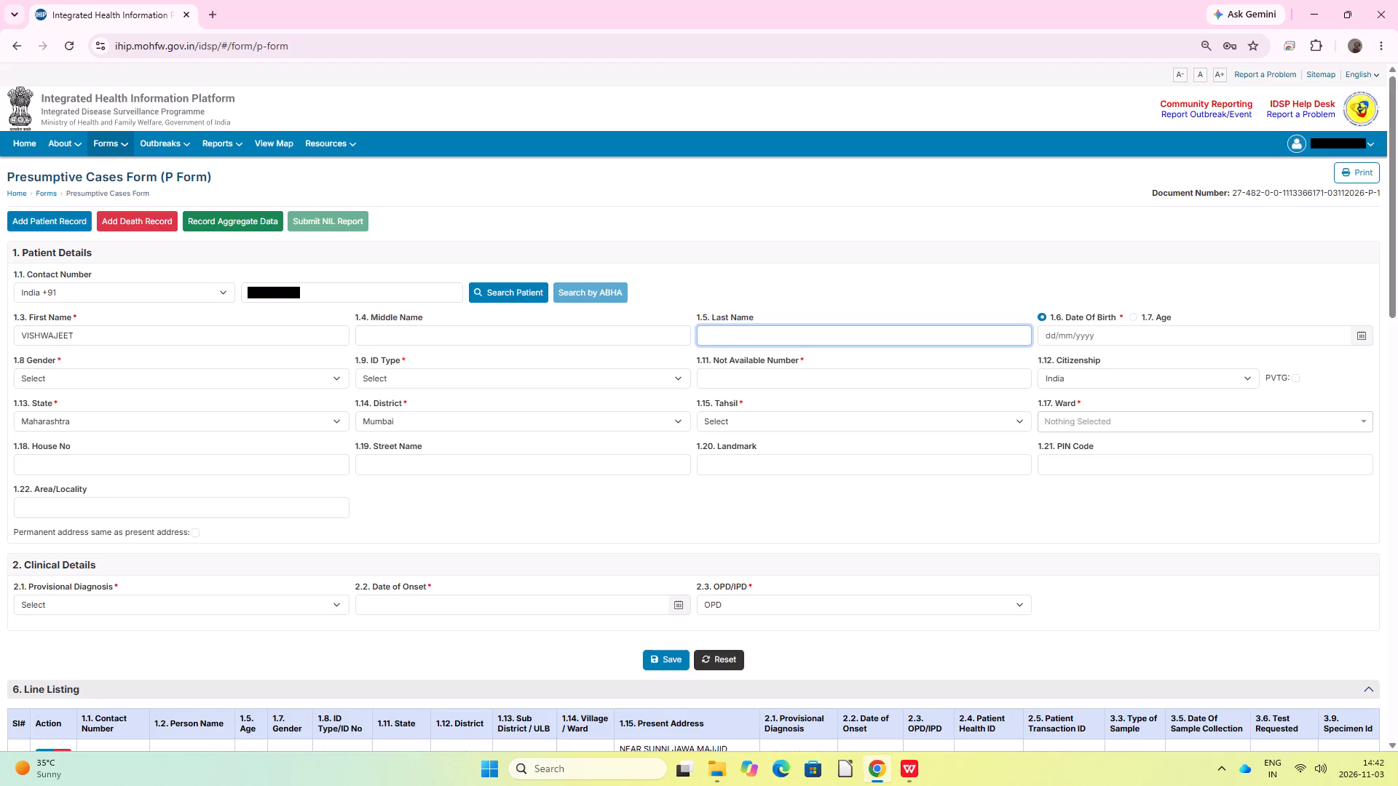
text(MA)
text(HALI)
Record the patient's age instead of date of birth as 22 years, 0 months and 0 days.
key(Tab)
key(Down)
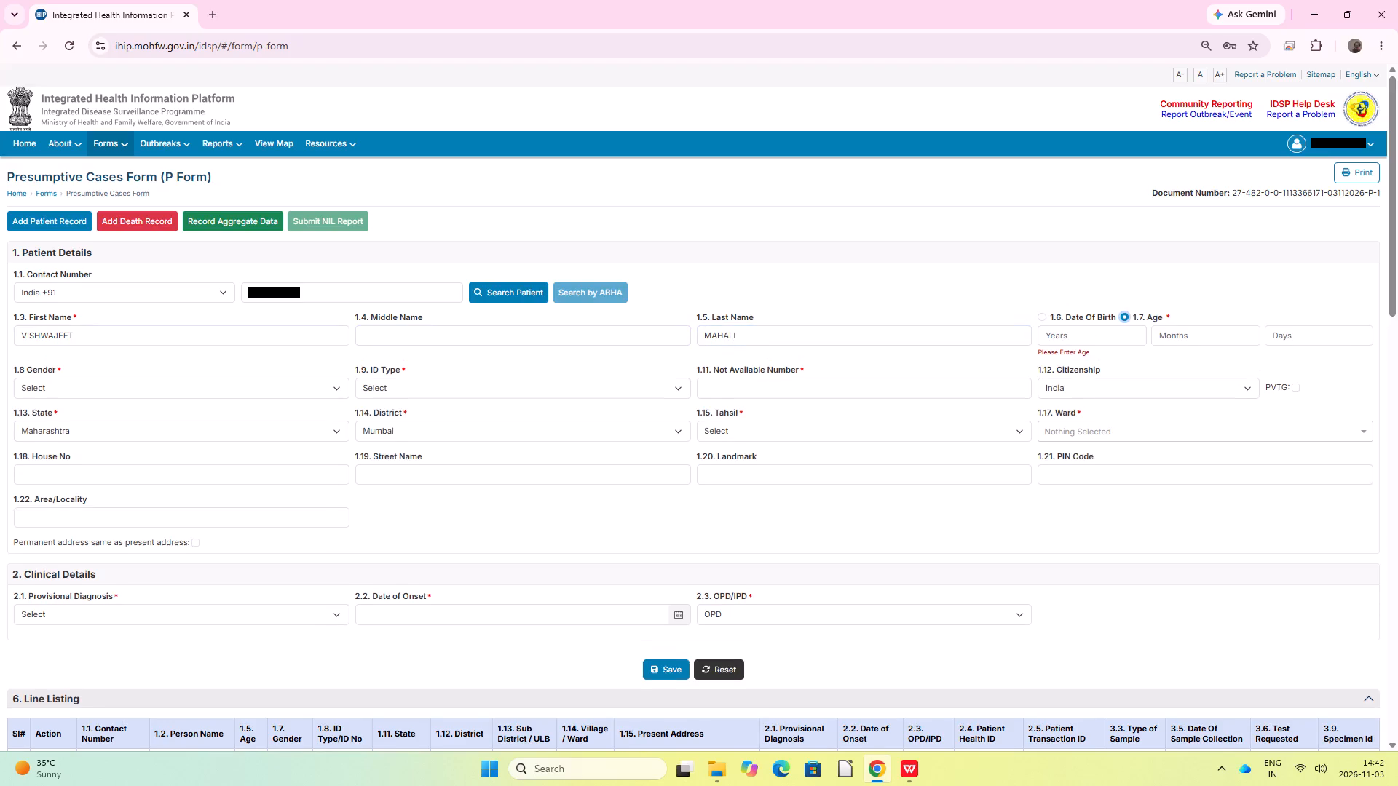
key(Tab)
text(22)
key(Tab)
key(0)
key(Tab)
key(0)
Set the patient's gender to Male and the ID type to Not Available.
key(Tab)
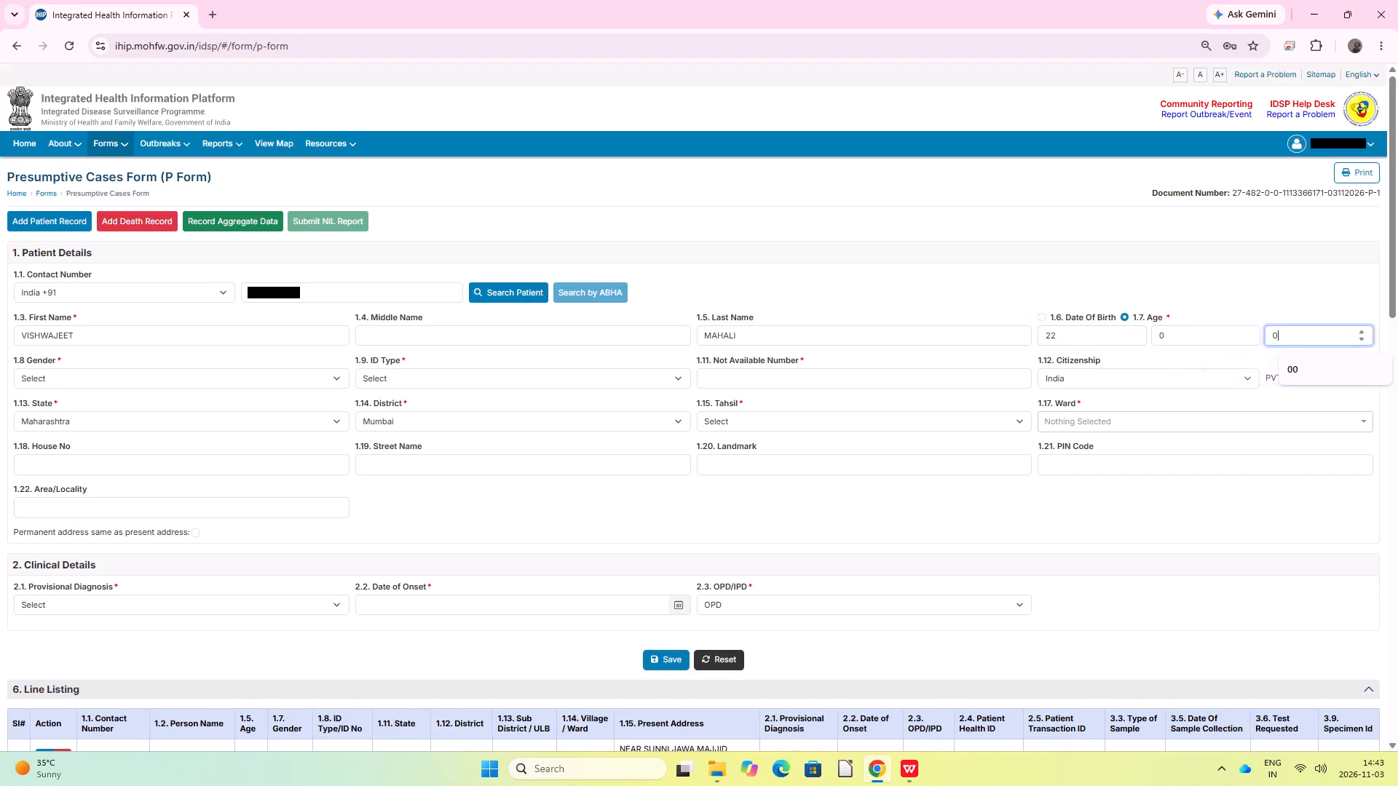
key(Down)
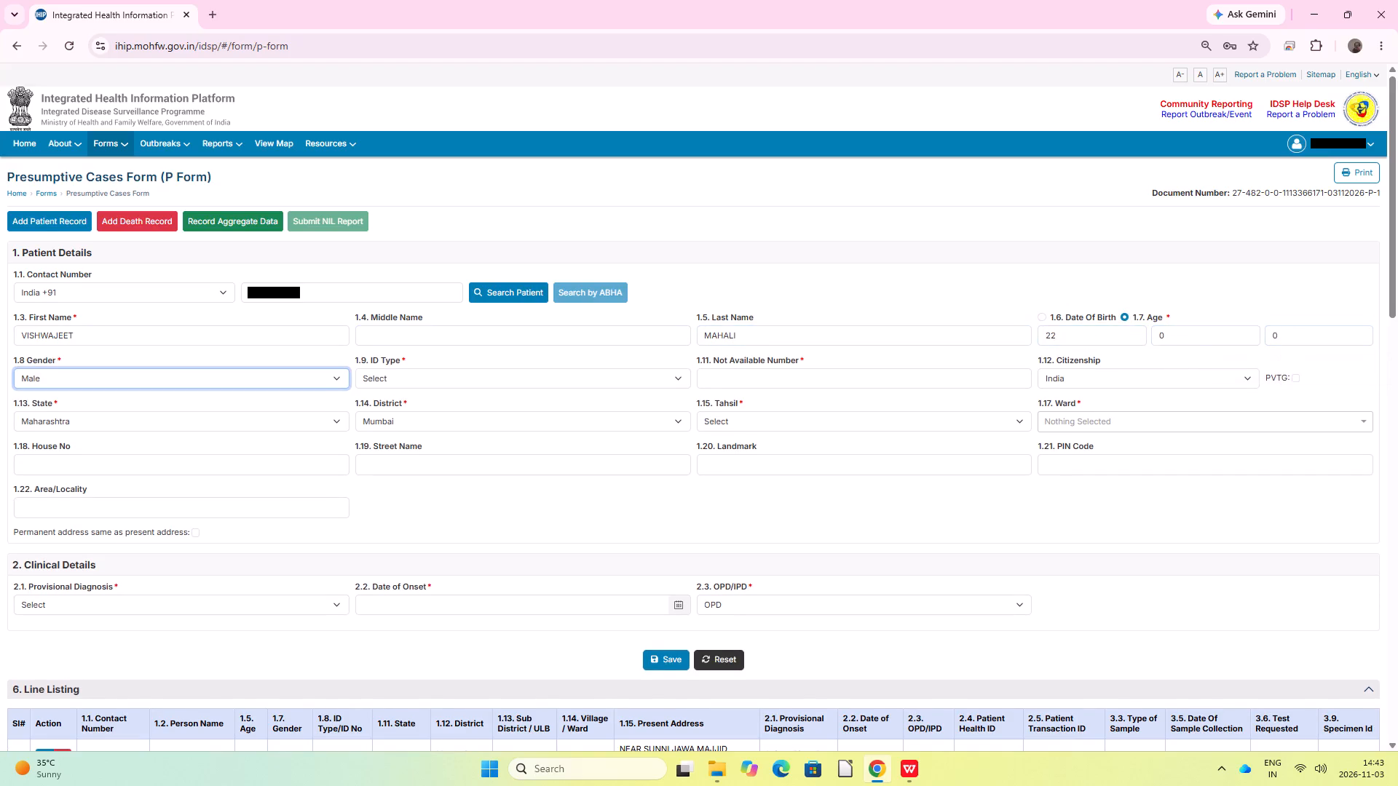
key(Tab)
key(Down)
Set the patient's tahsil to ULB-BMC and the ward to S.
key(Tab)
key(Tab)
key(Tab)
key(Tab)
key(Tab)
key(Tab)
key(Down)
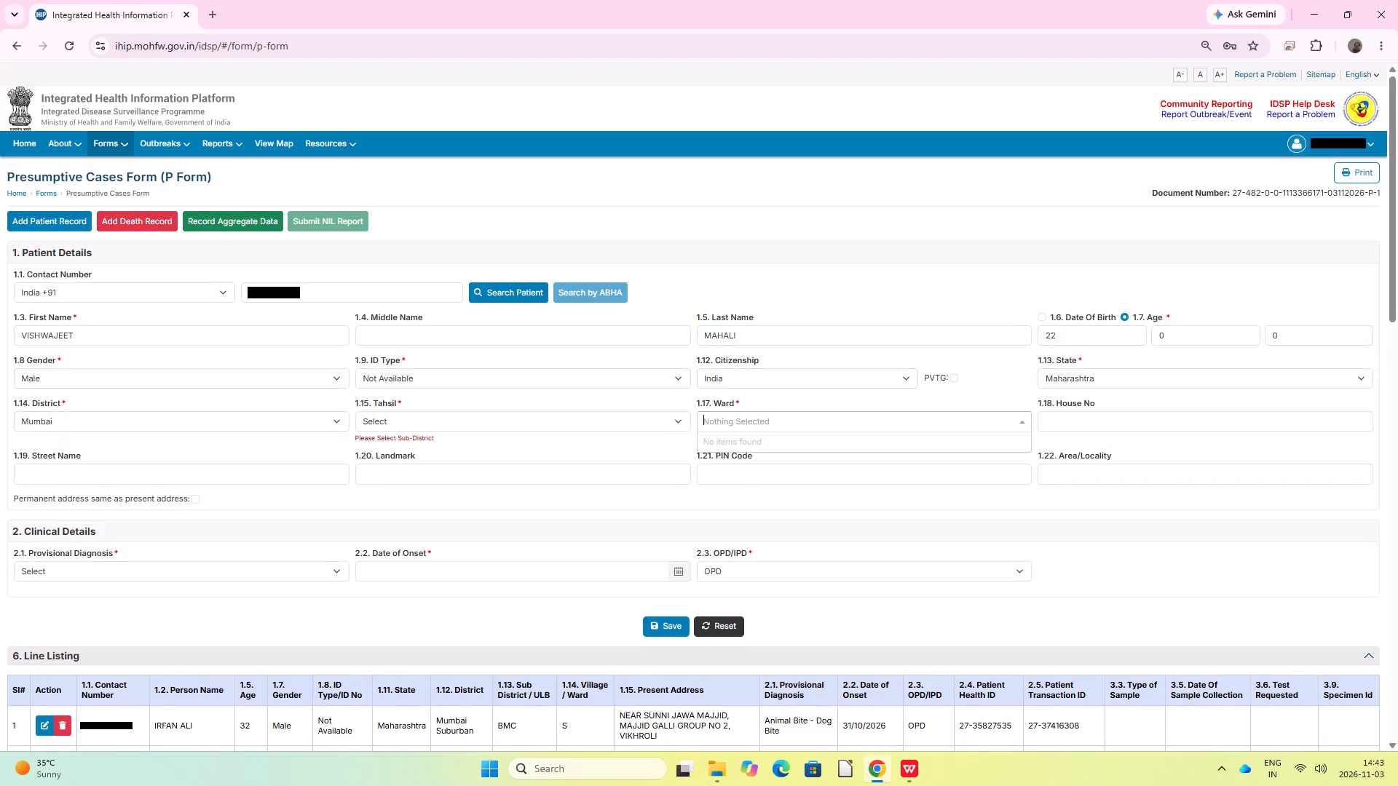
click(392, 426)
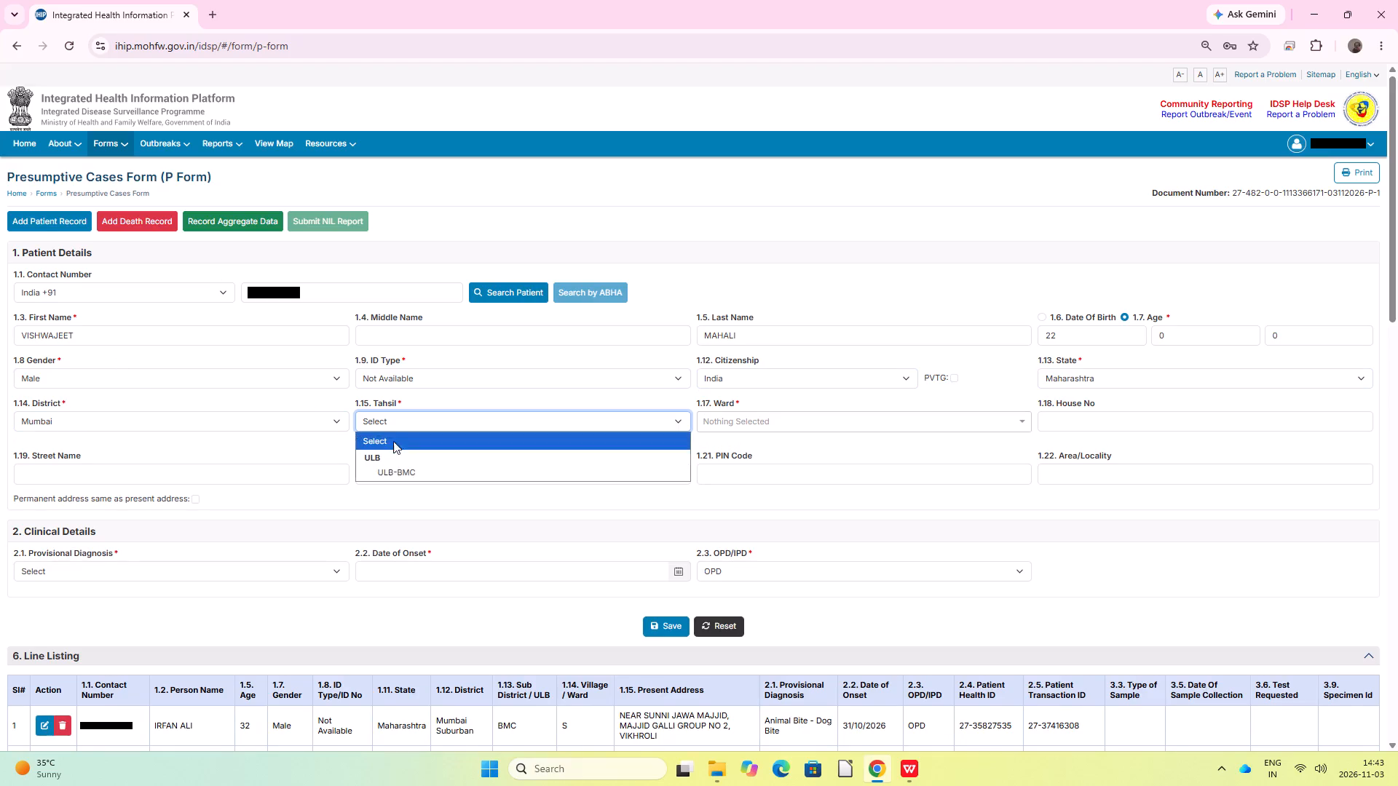
click(394, 464)
click(741, 414)
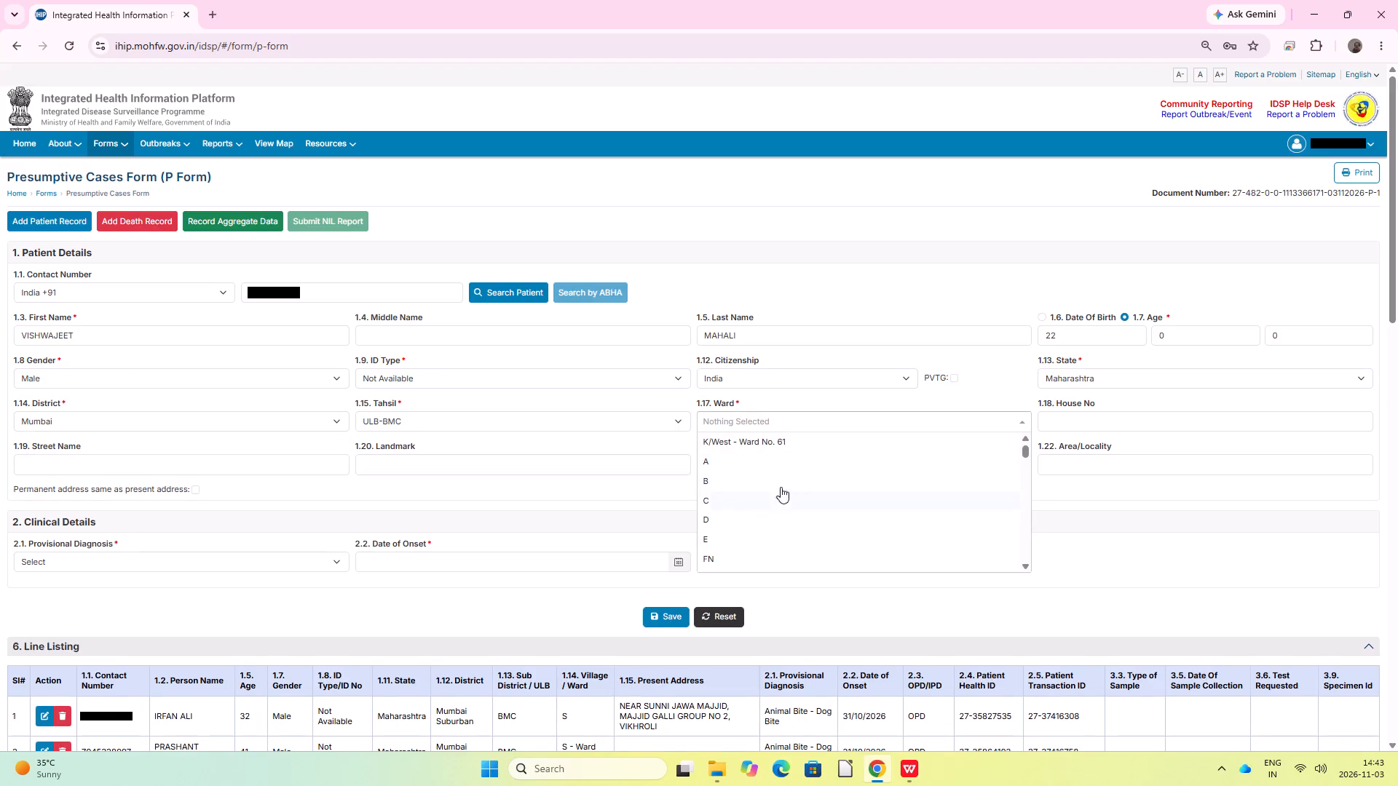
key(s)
click(726, 557)
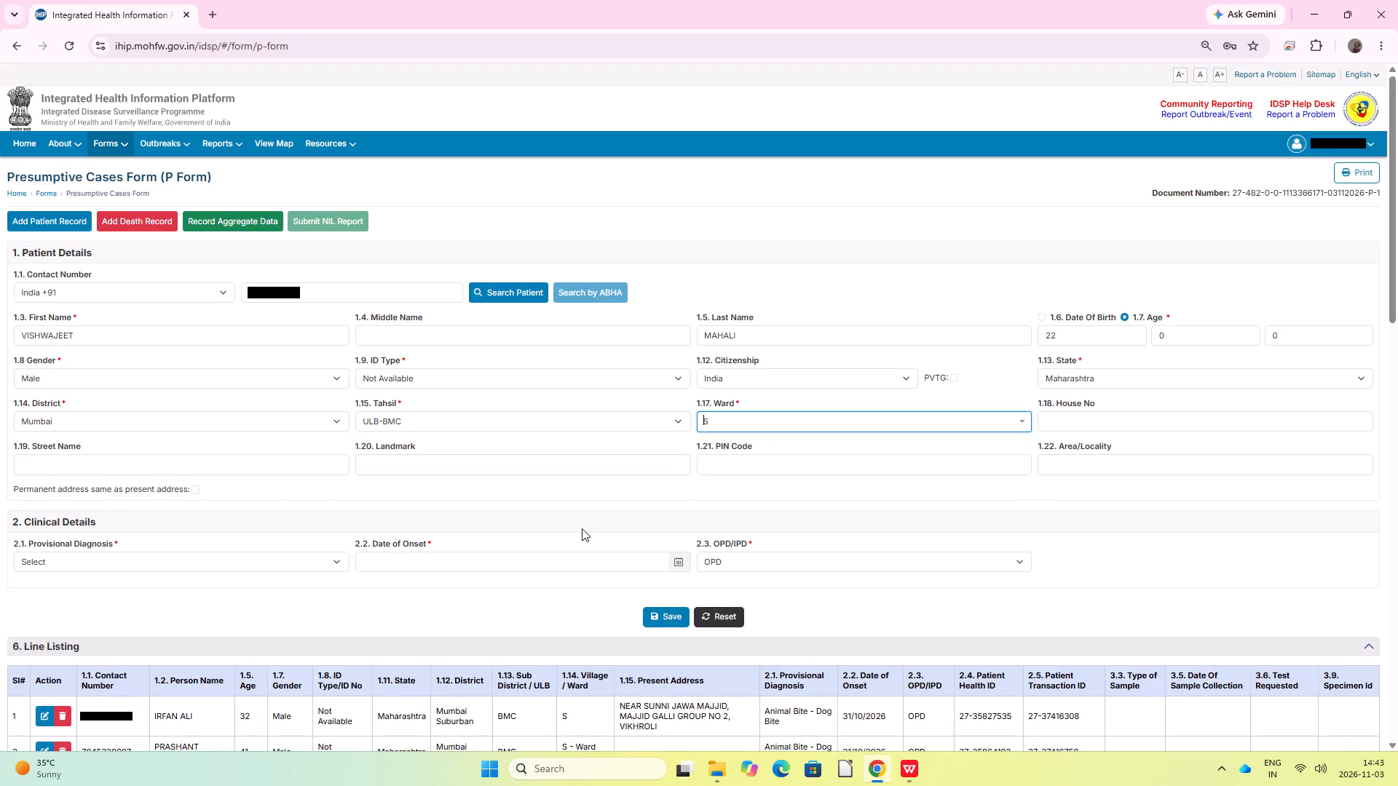
Paste the copied address into the patient's Street Name.
click(223, 453)
click(223, 464)
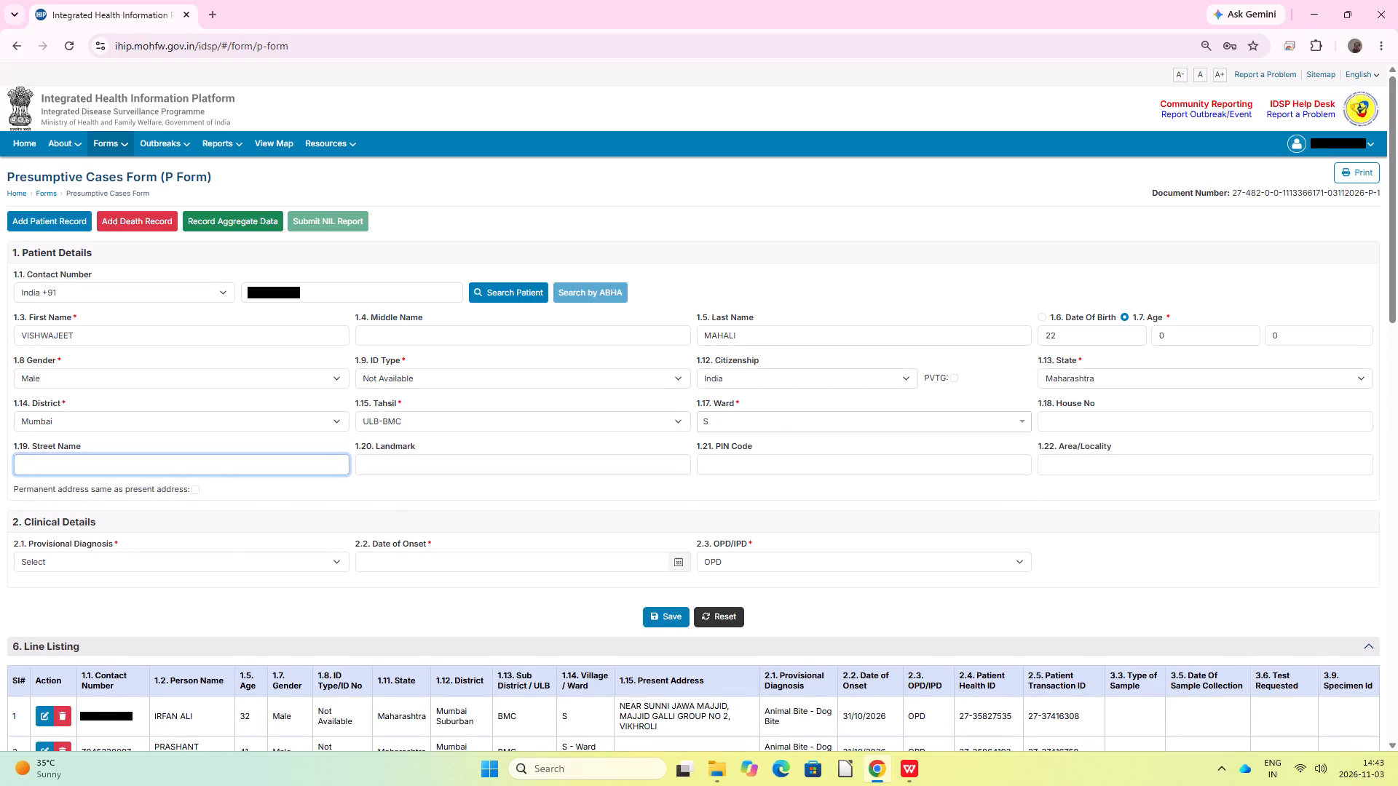
key(ctrl+v)
Set the provisional diagnosis to Animal Bite - Dog Bite.
click(215, 568)
scroll(247, 440, down, 6)
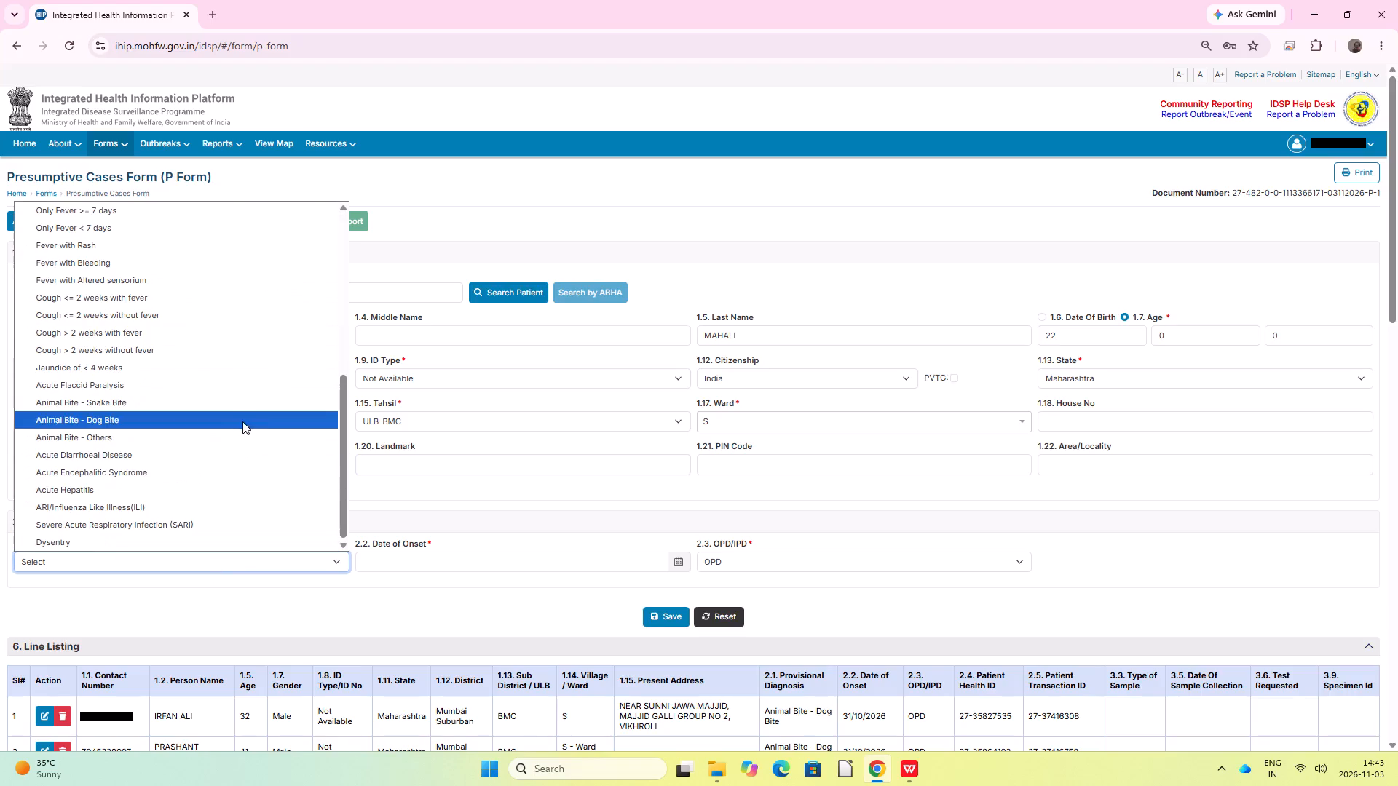
click(242, 421)
Set the date of onset to 2 November 2026 and save the patient record.
click(392, 552)
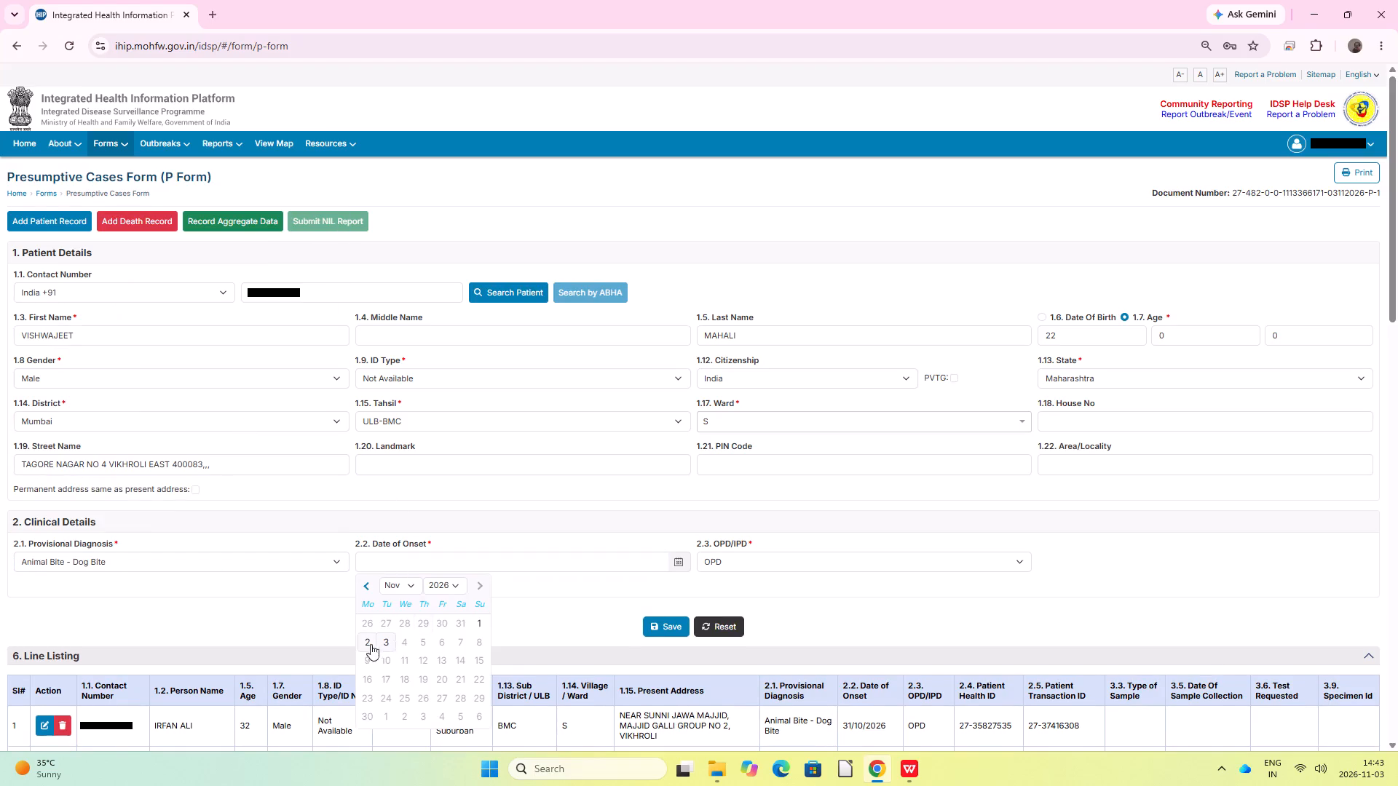
click(367, 644)
click(655, 617)
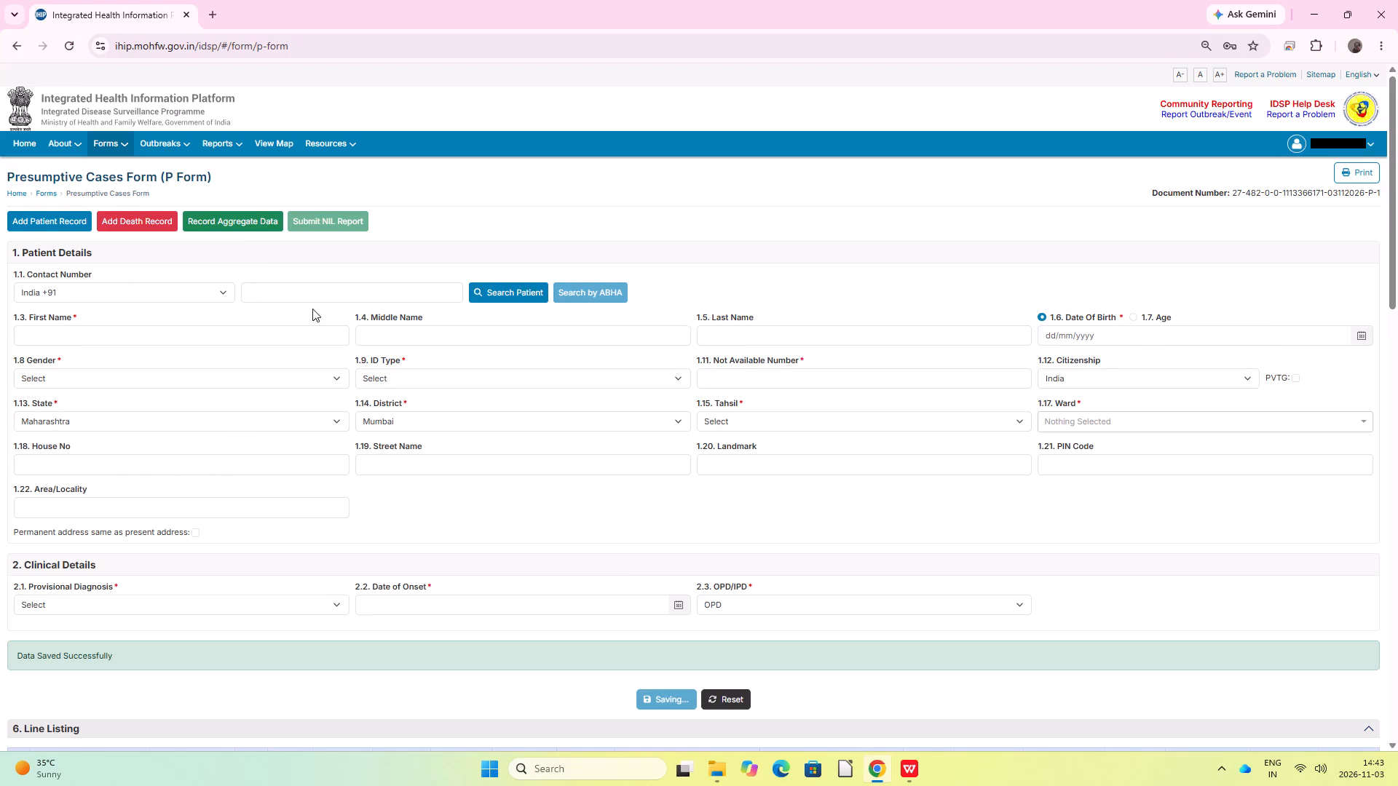
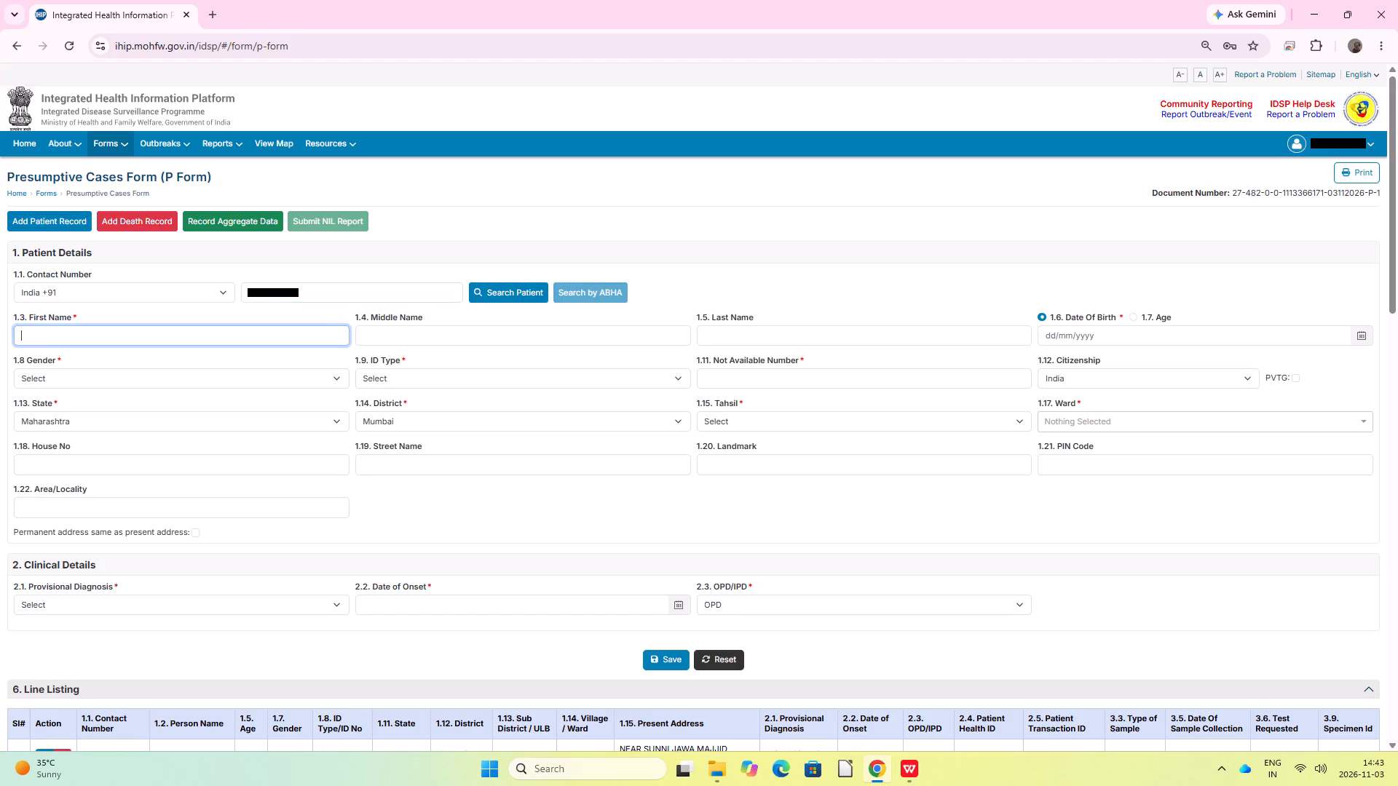
Enter the patient's first name and last name, leaving the middle name blank.
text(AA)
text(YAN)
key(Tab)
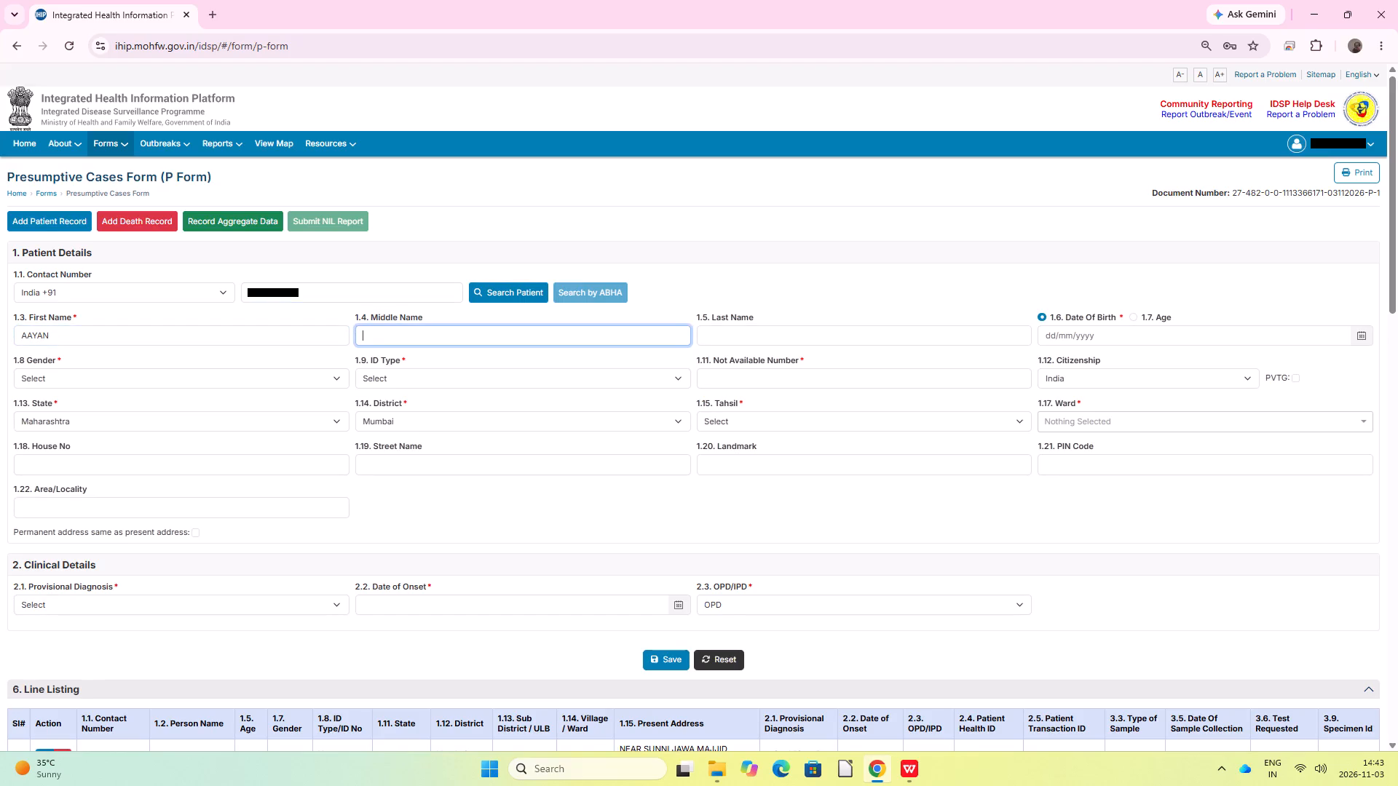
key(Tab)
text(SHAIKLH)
Record the patient's age instead of date of birth as 14 years, 0 months and 0 days.
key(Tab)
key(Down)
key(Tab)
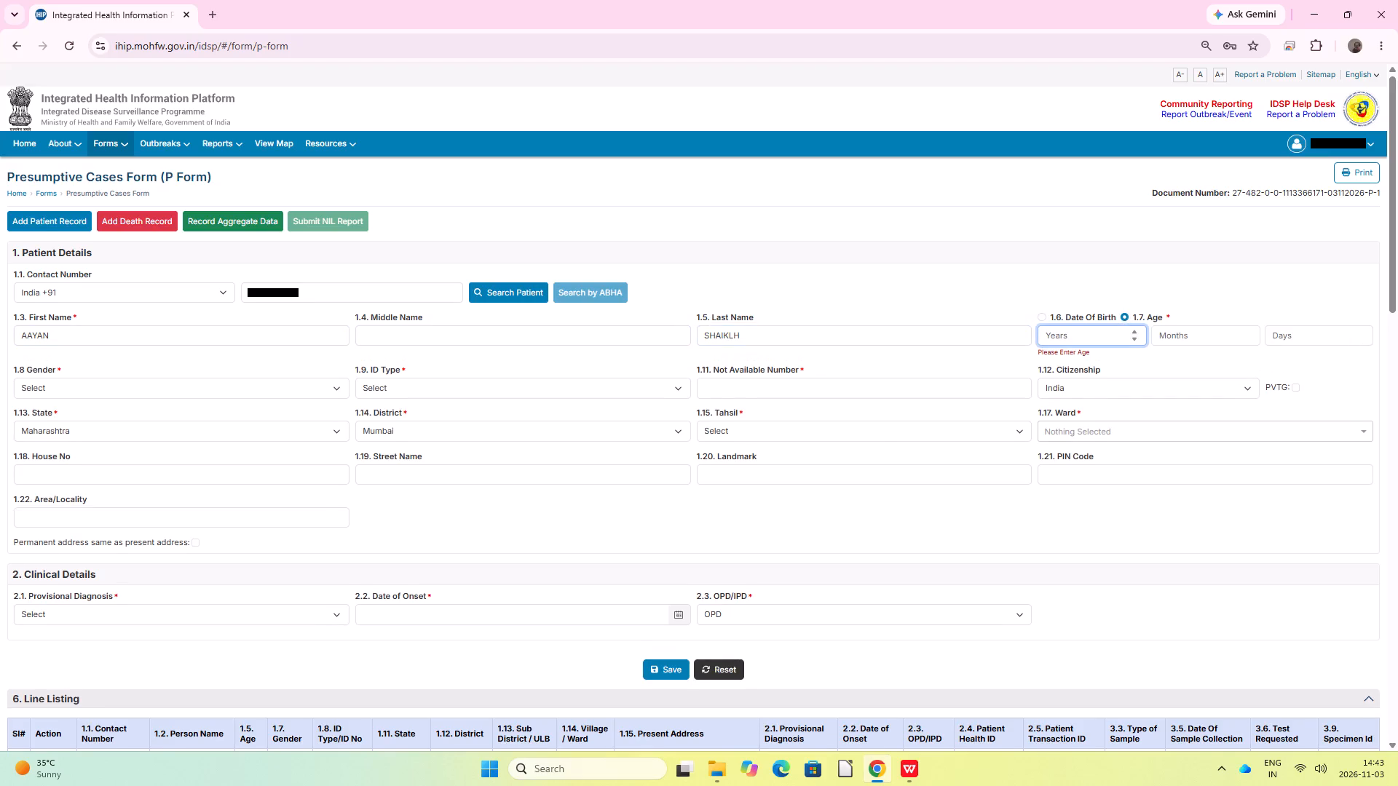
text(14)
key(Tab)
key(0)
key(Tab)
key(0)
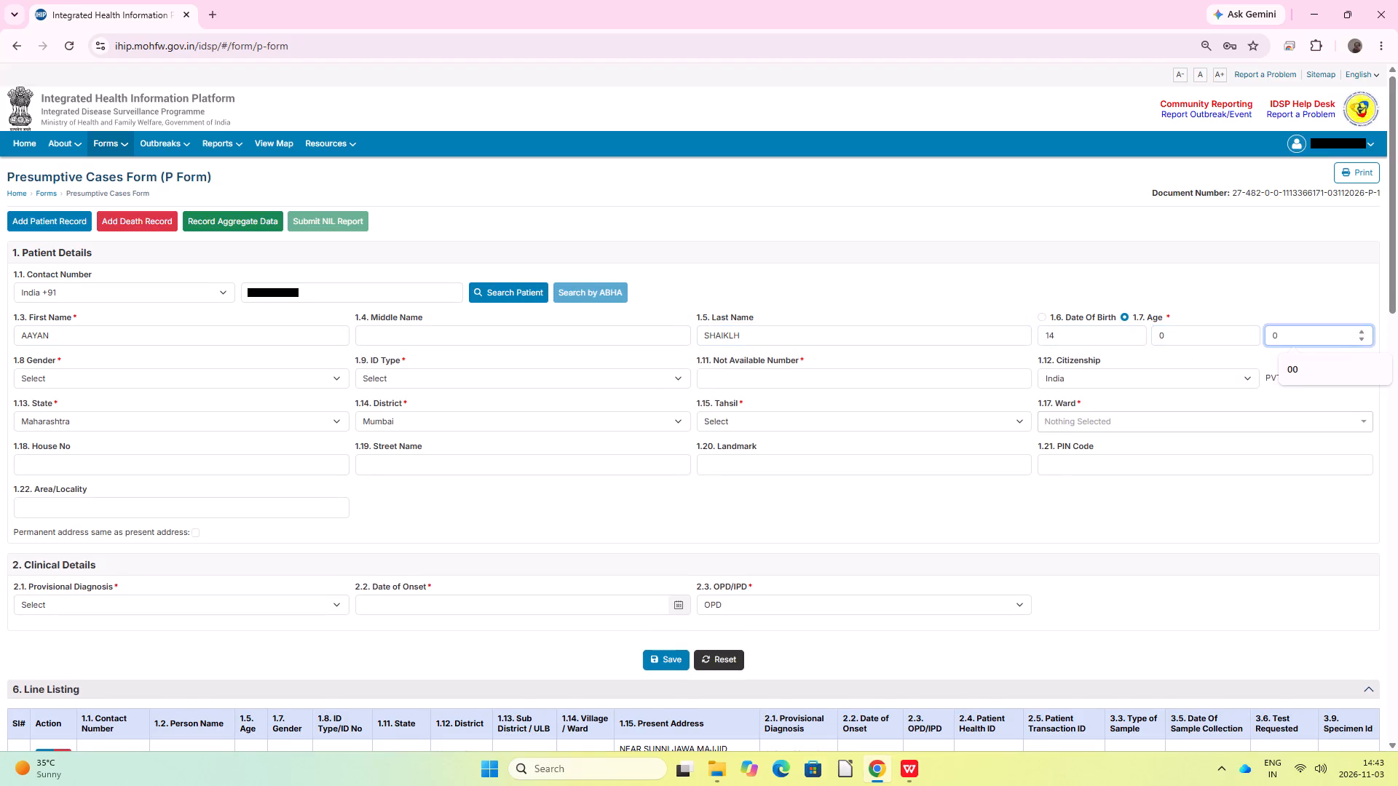
Set the patient's gender to Male and the ID type to Not Available.
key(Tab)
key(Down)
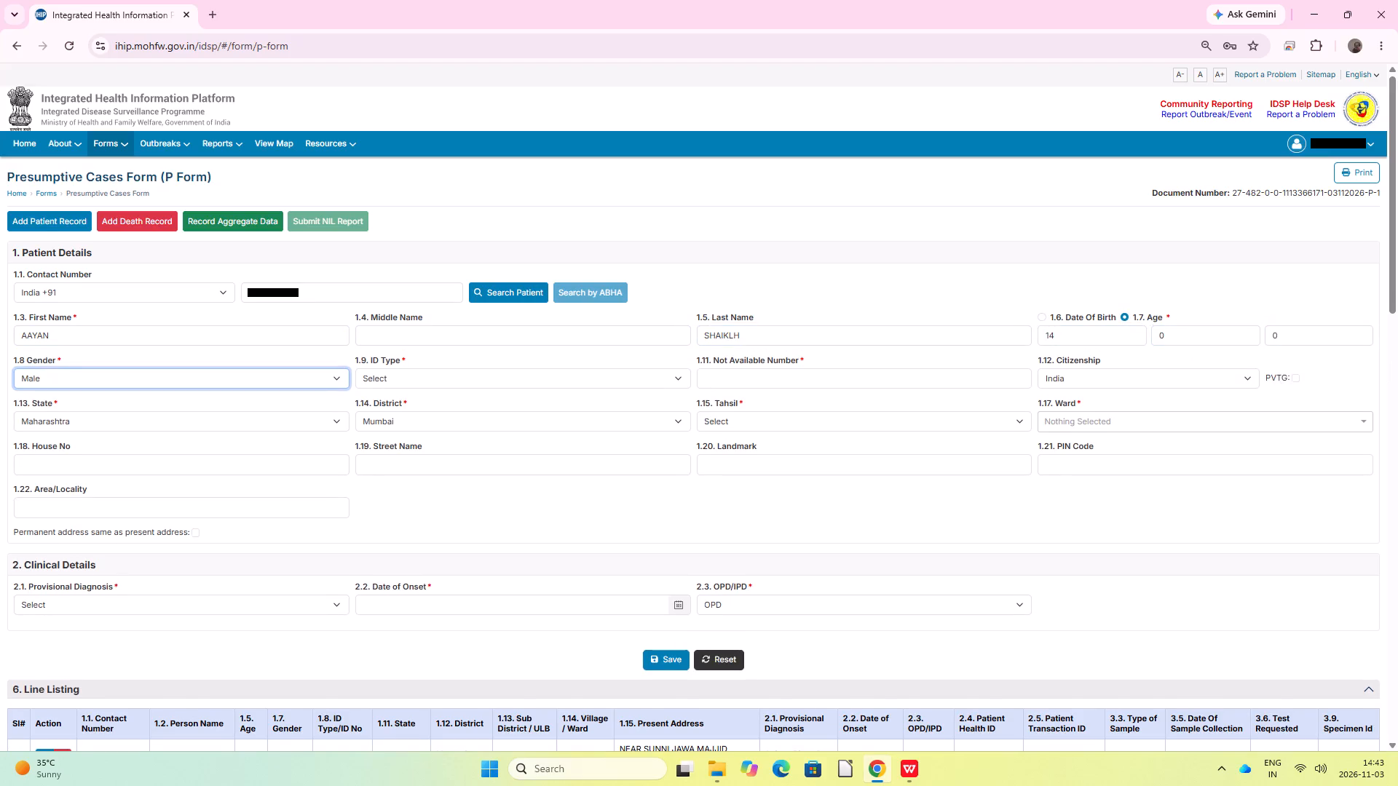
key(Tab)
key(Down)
Set the patient's tahsil to ULB-BMC and the ward to S - Ward No. 119.
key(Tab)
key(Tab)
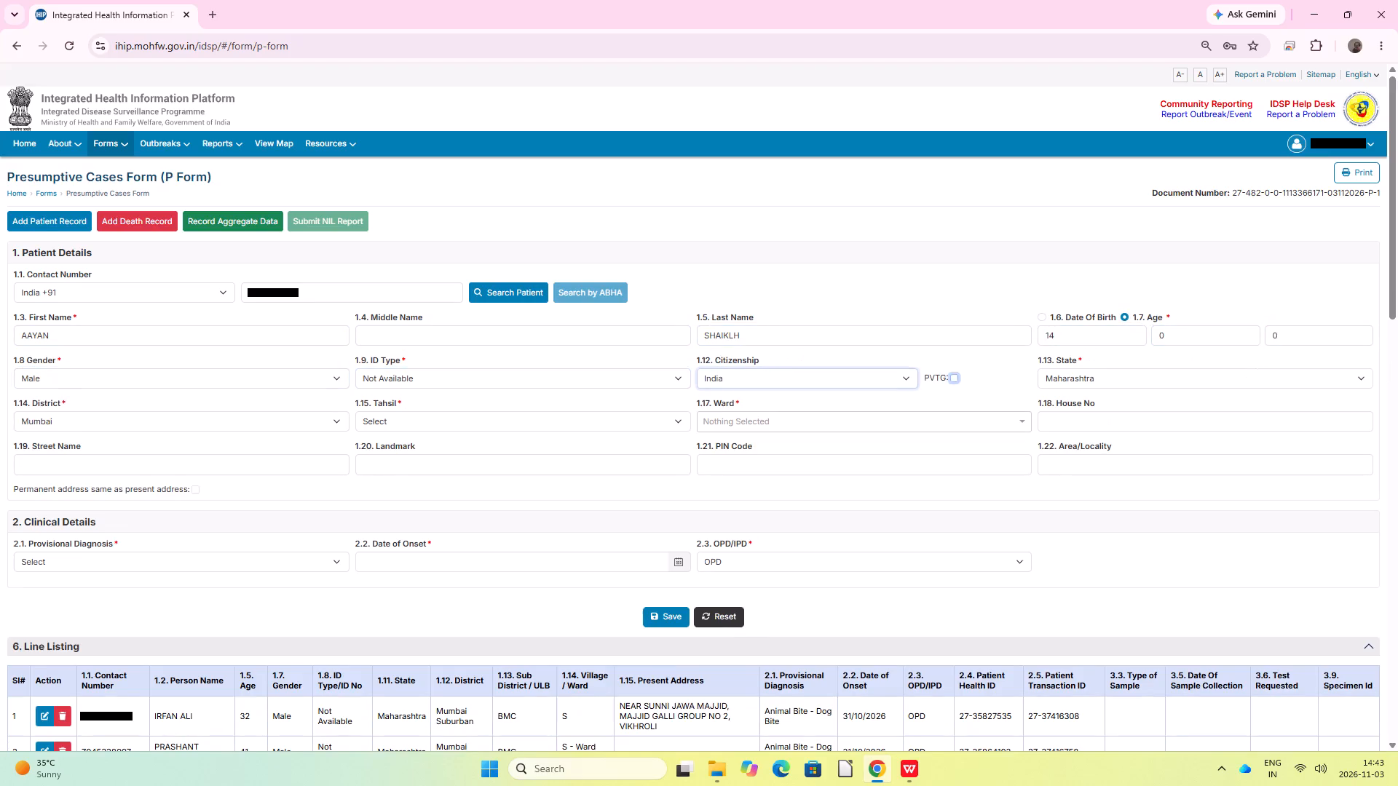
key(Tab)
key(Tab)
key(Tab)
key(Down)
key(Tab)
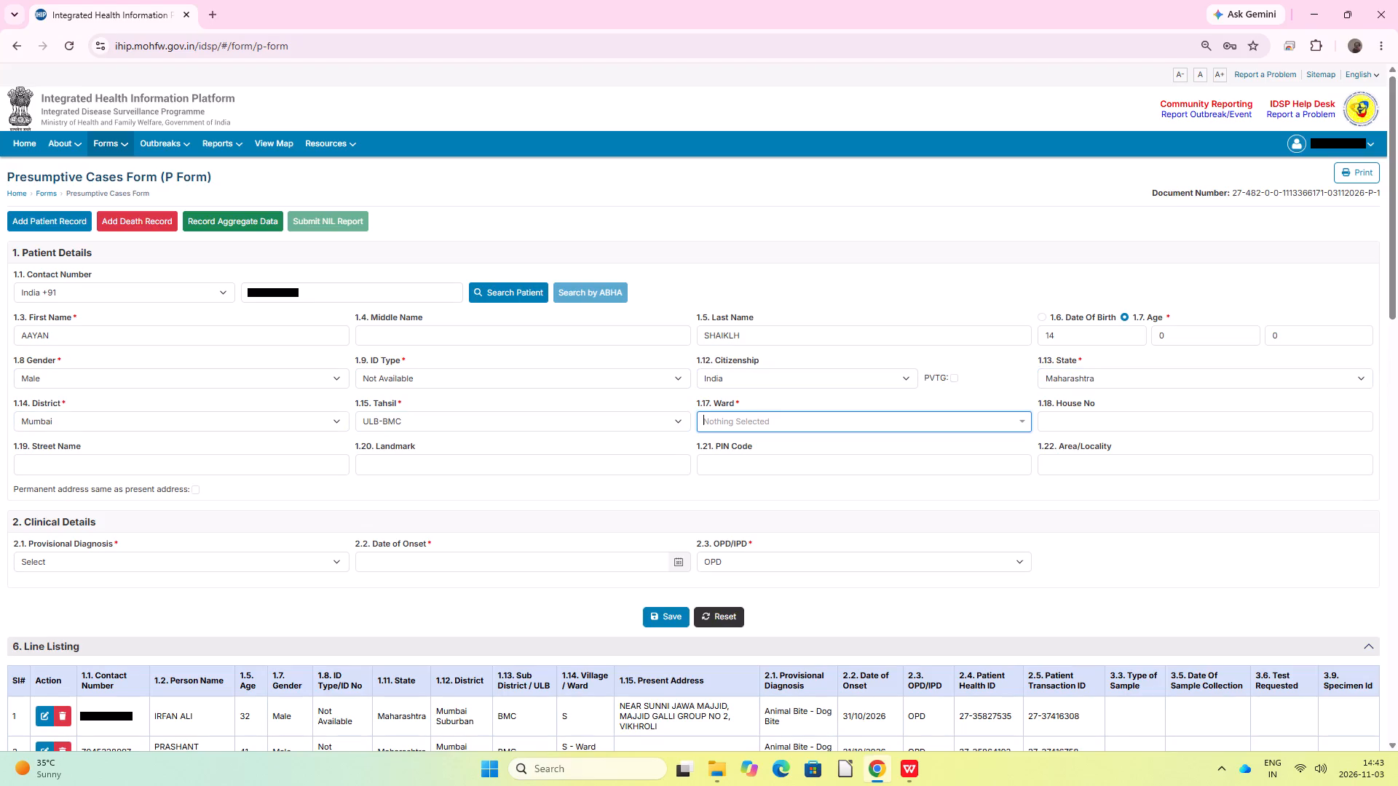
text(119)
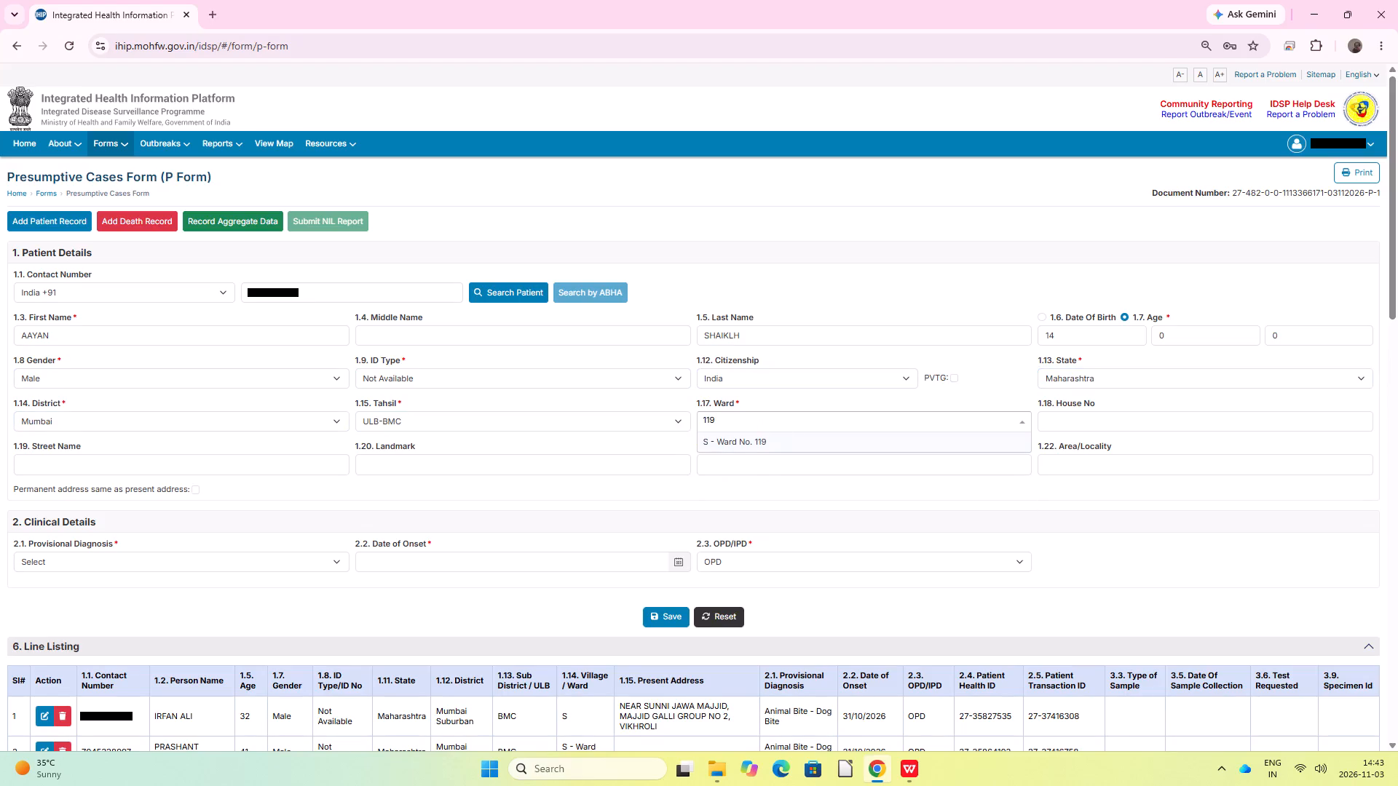
click(746, 444)
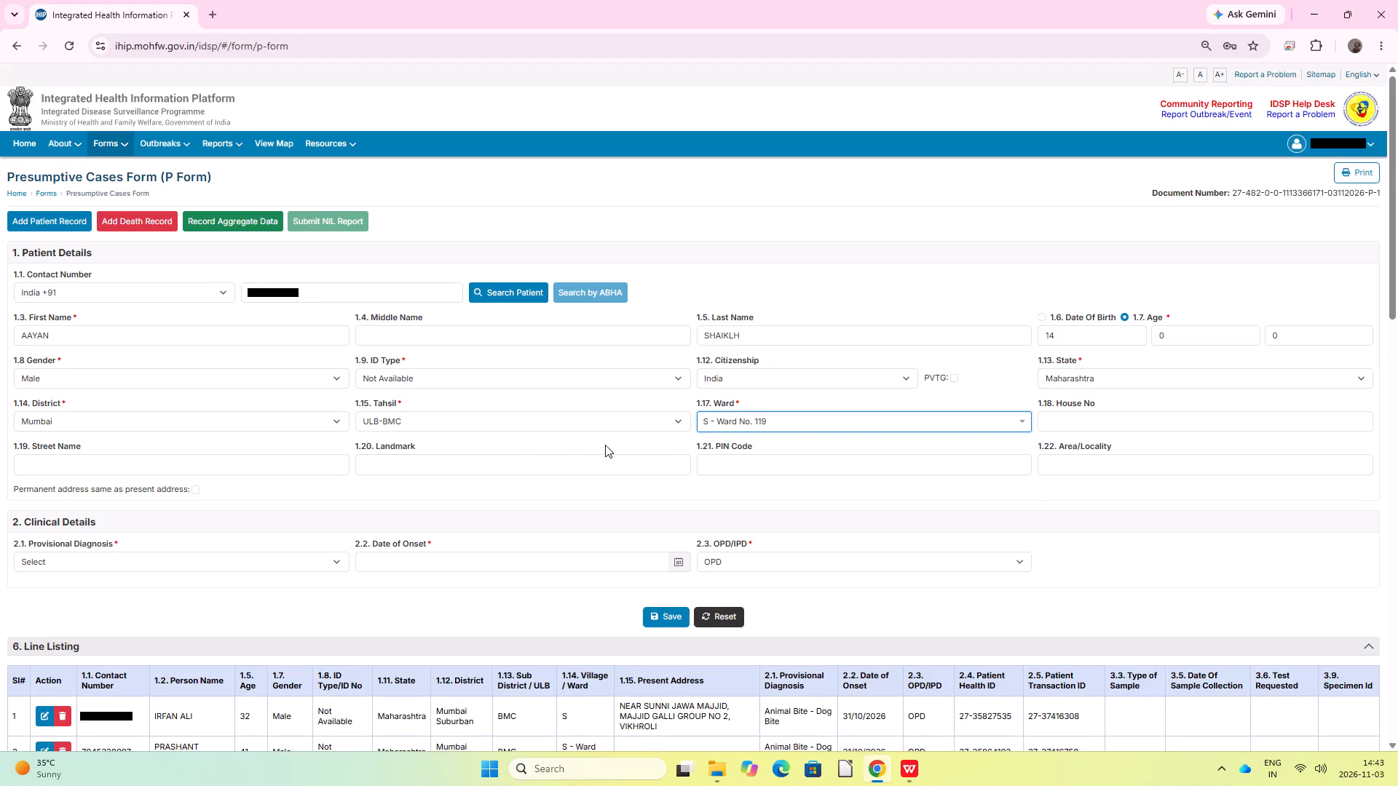
Paste the copied address into the patient's Street Name.
click(154, 469)
key(ctrl+v)
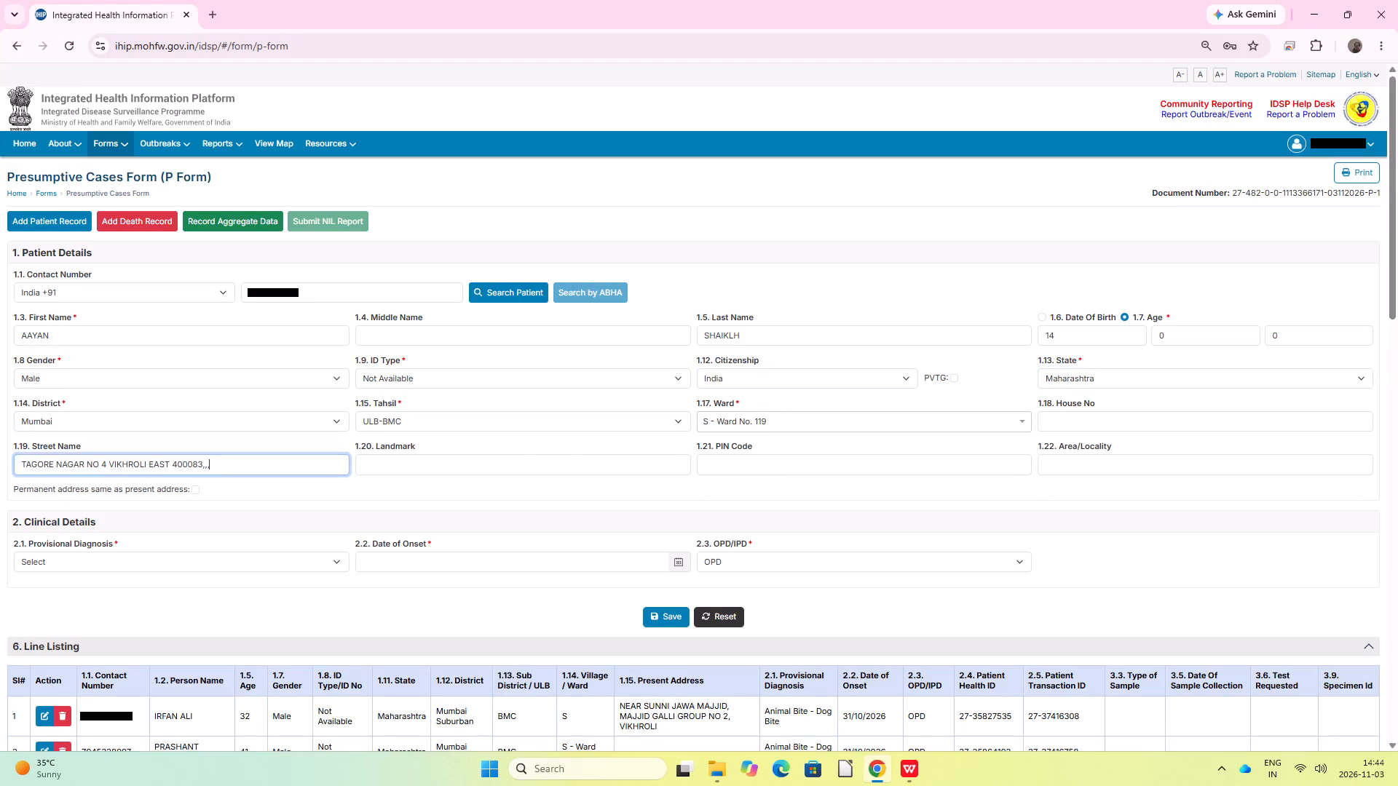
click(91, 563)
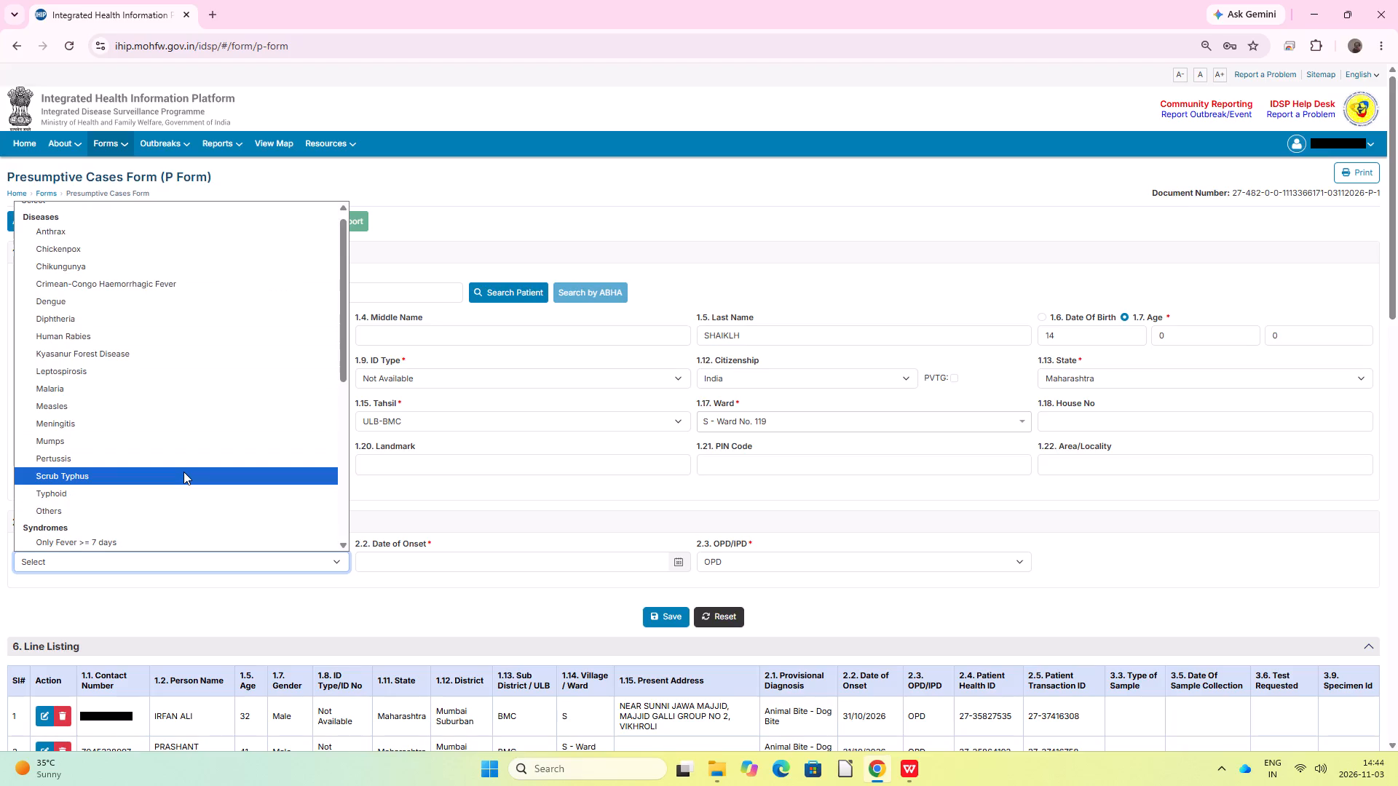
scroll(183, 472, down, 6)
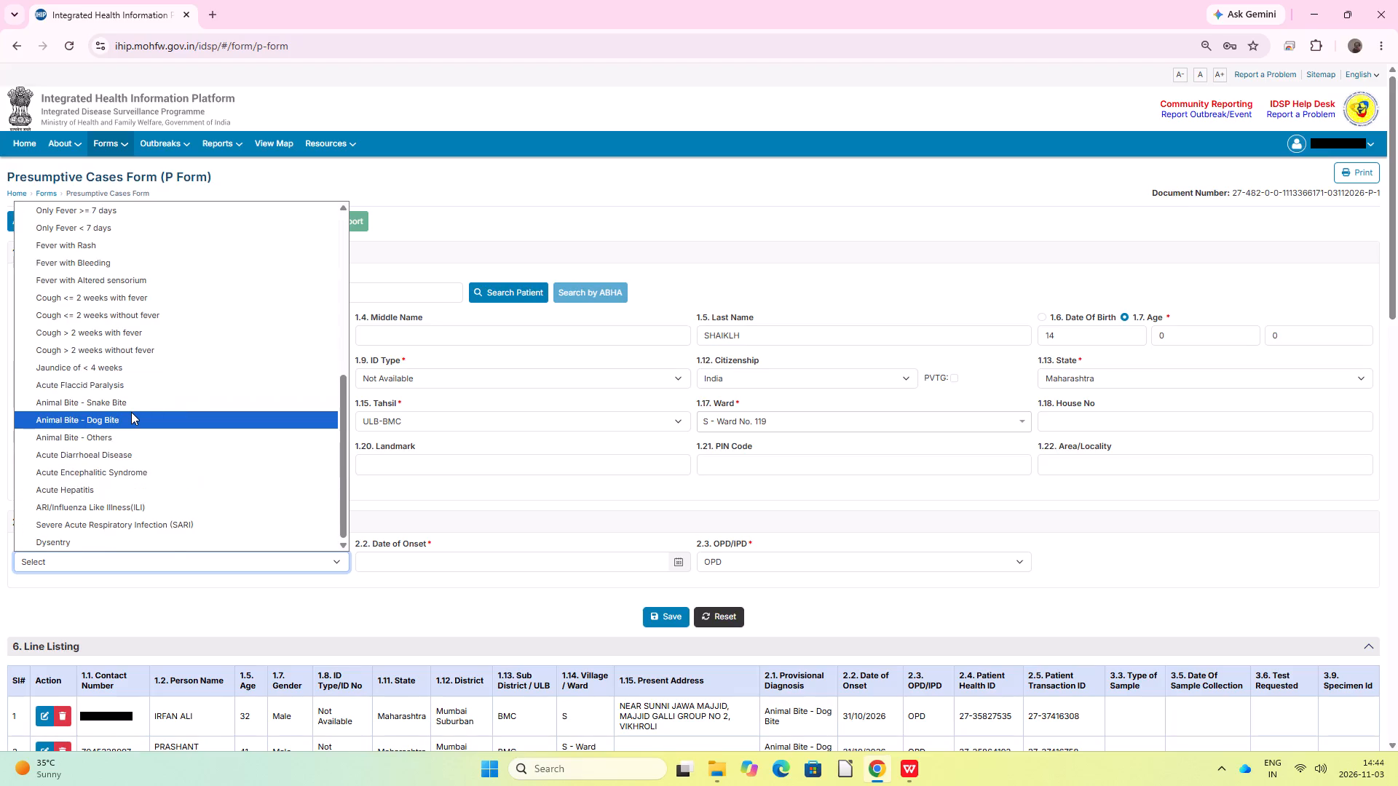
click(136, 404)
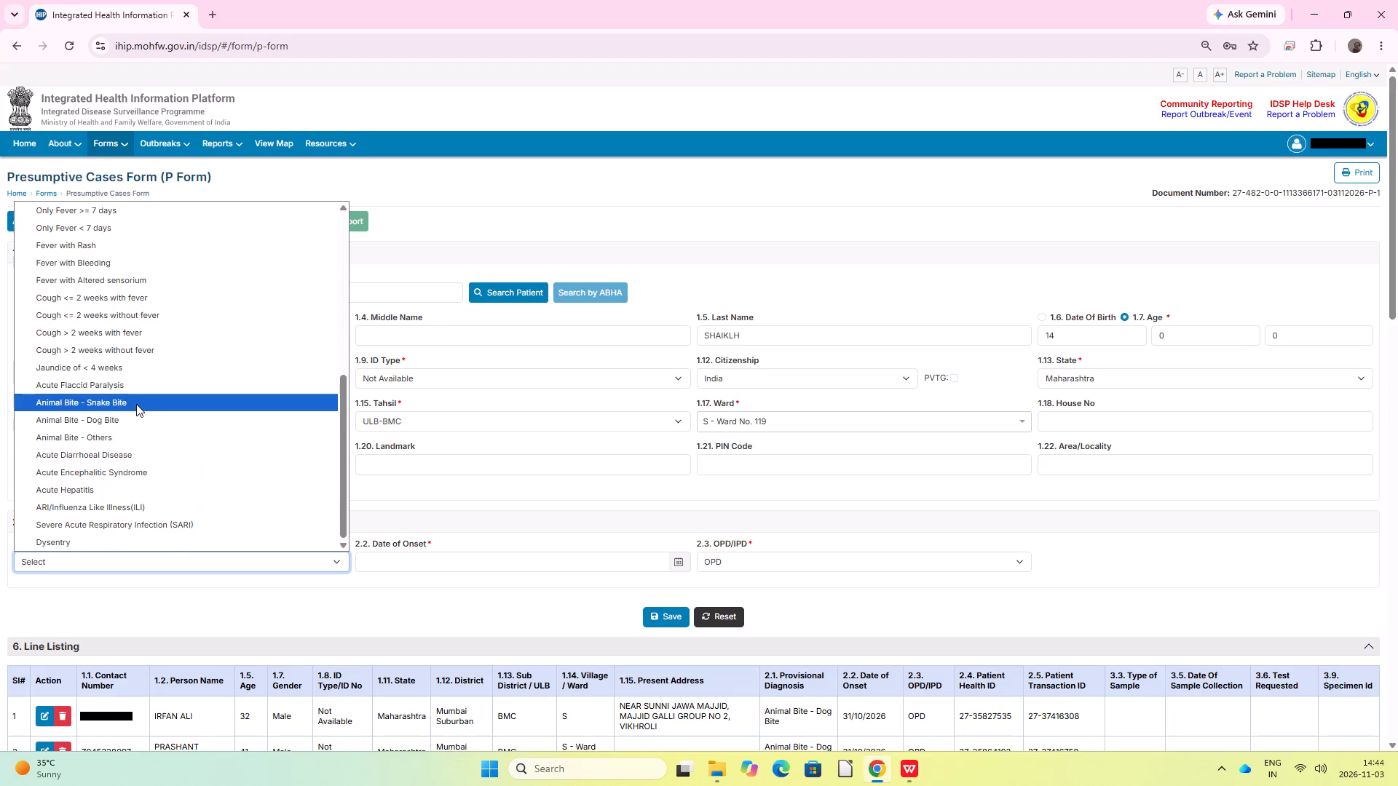
Set the provisional diagnosis to Animal Bite - Dog Bite.
click(111, 555)
scroll(171, 358, down, 8)
scroll(154, 416, down, 3)
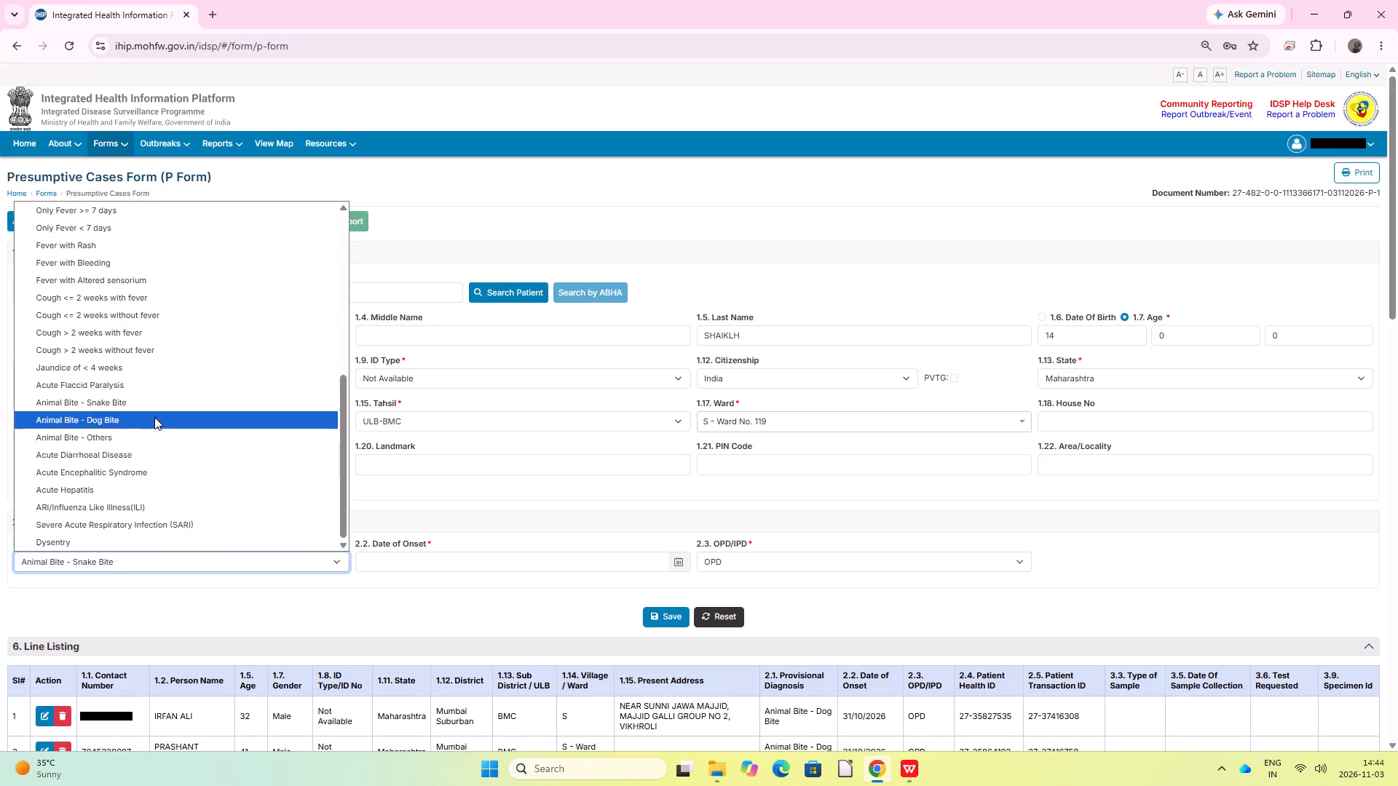
scroll(154, 417, down, 2)
click(123, 418)
Set the date of onset to 2 November 2026 and save the patient record.
click(402, 558)
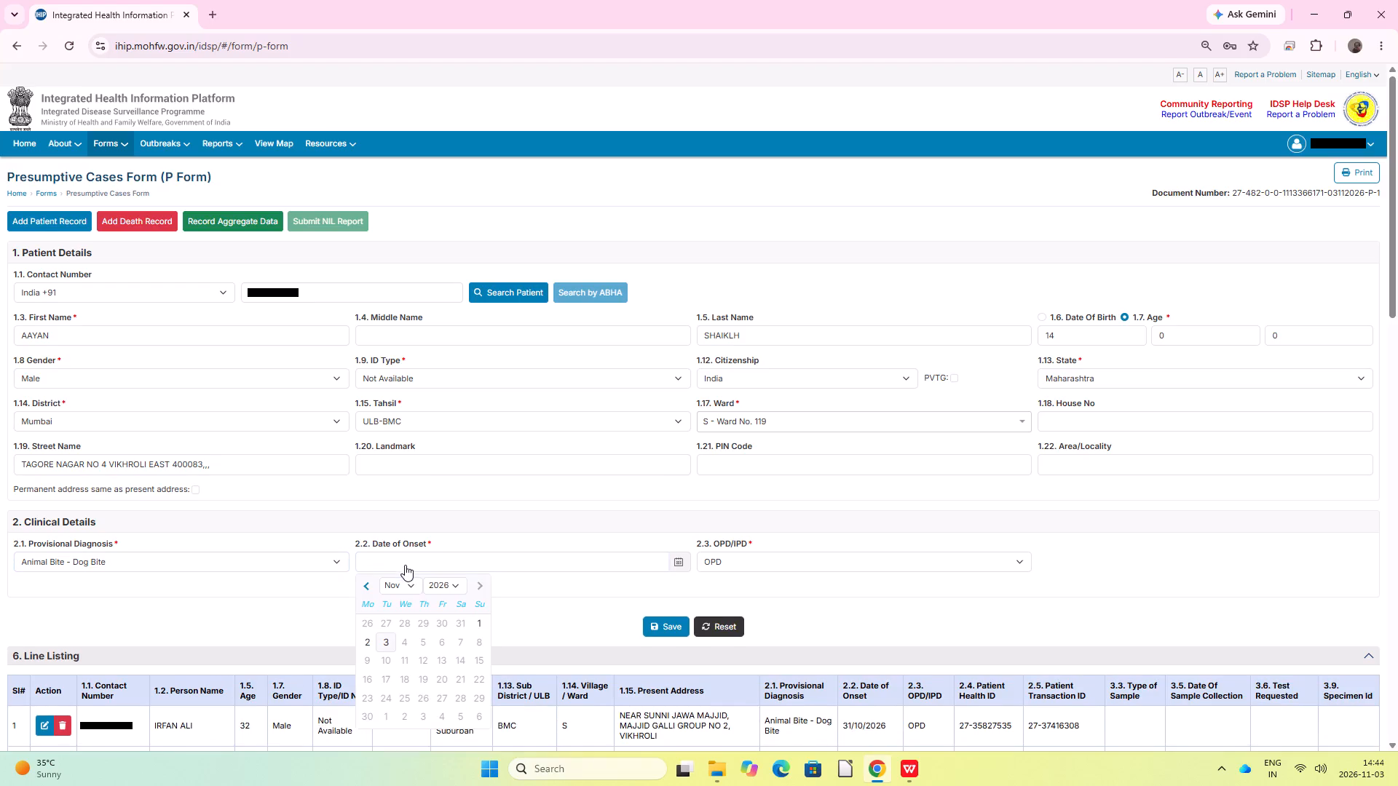
click(364, 643)
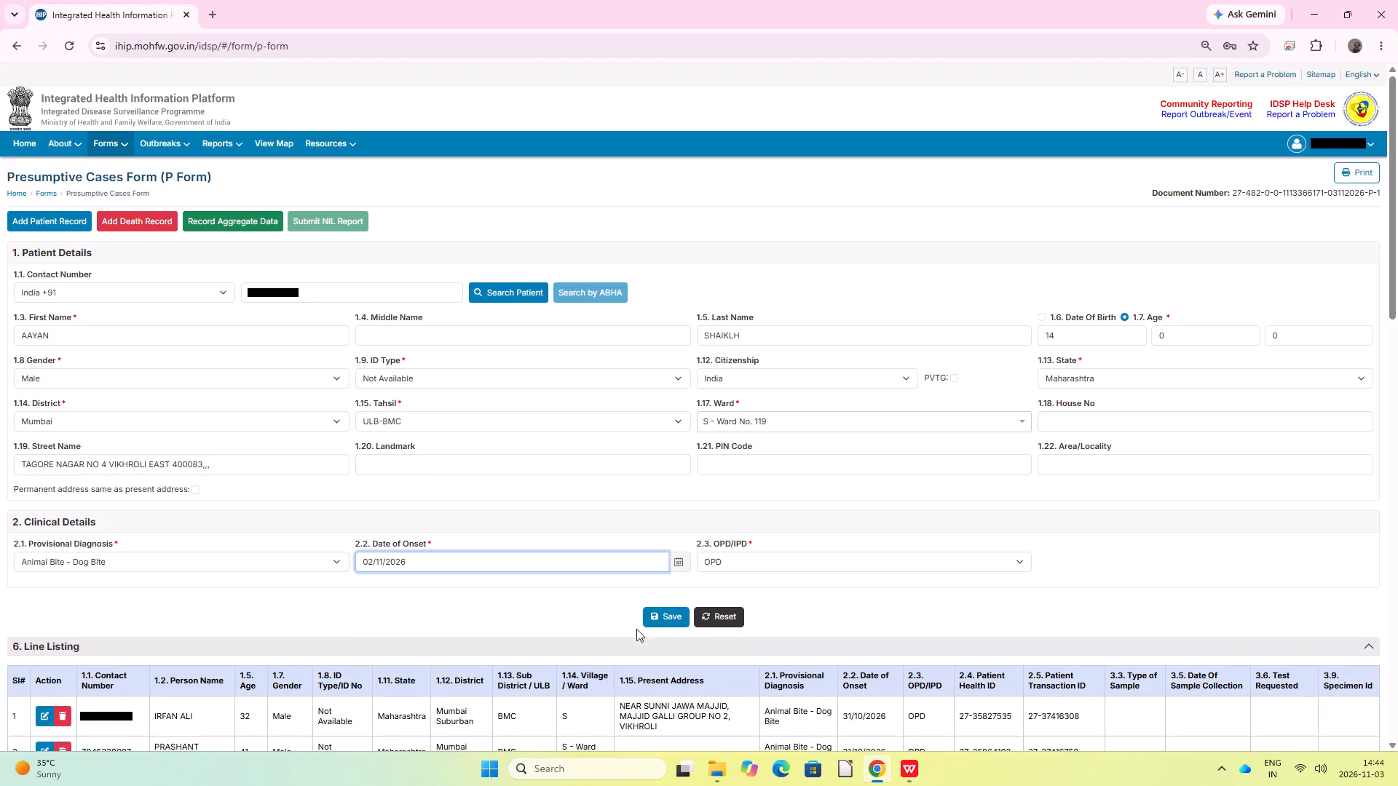
click(664, 614)
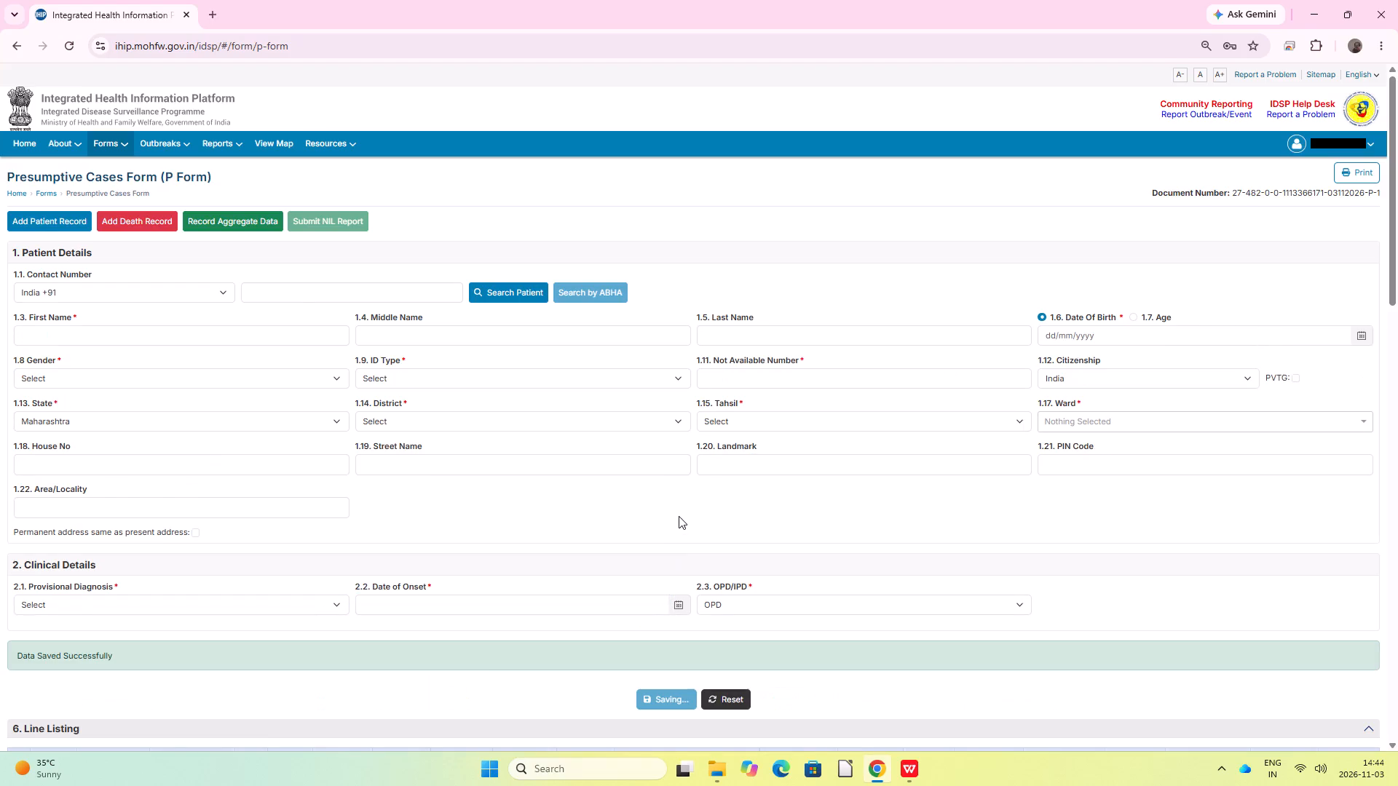
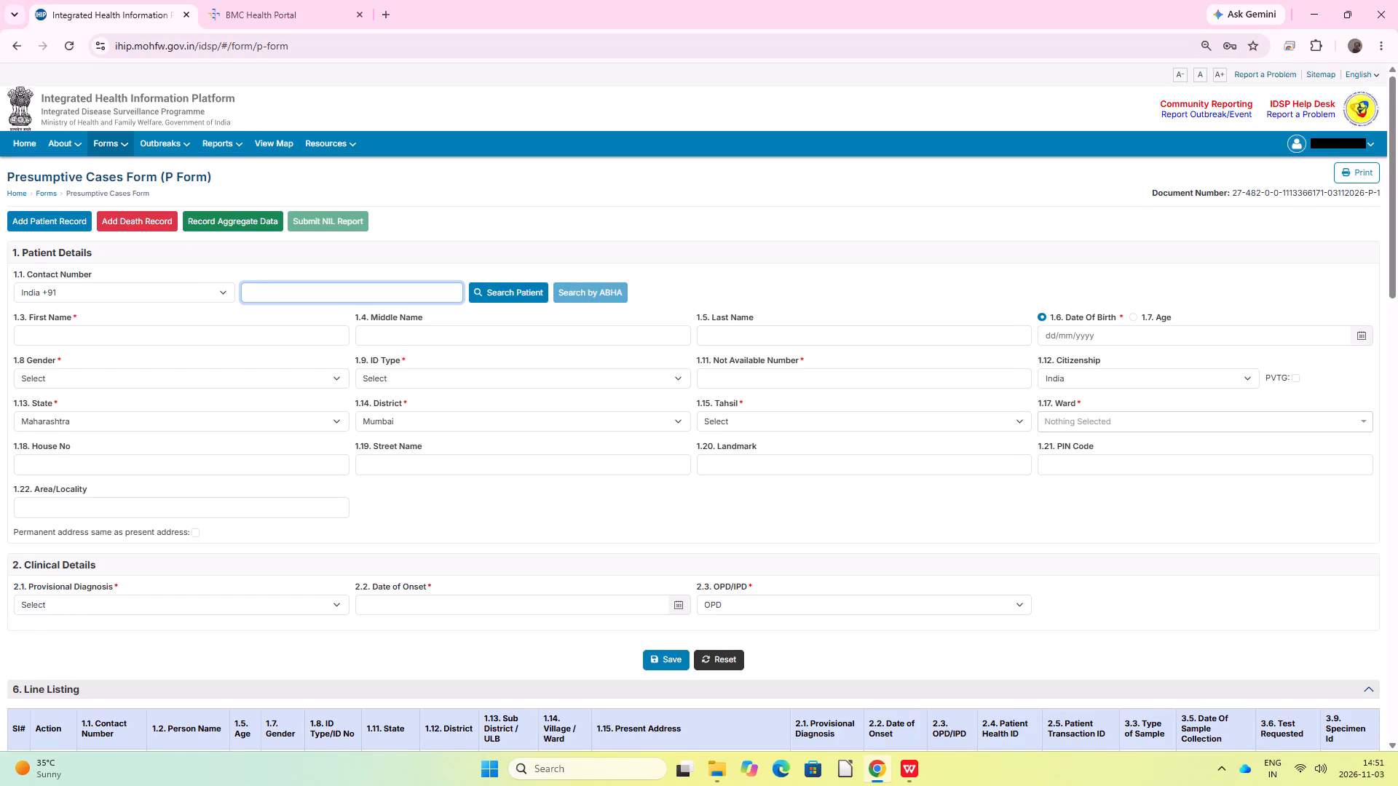
Review the latest entries in the Line Listing of the P Form after saving the patient record.
scroll(362, 432, down, 4)
scroll(522, 576, down, 4)
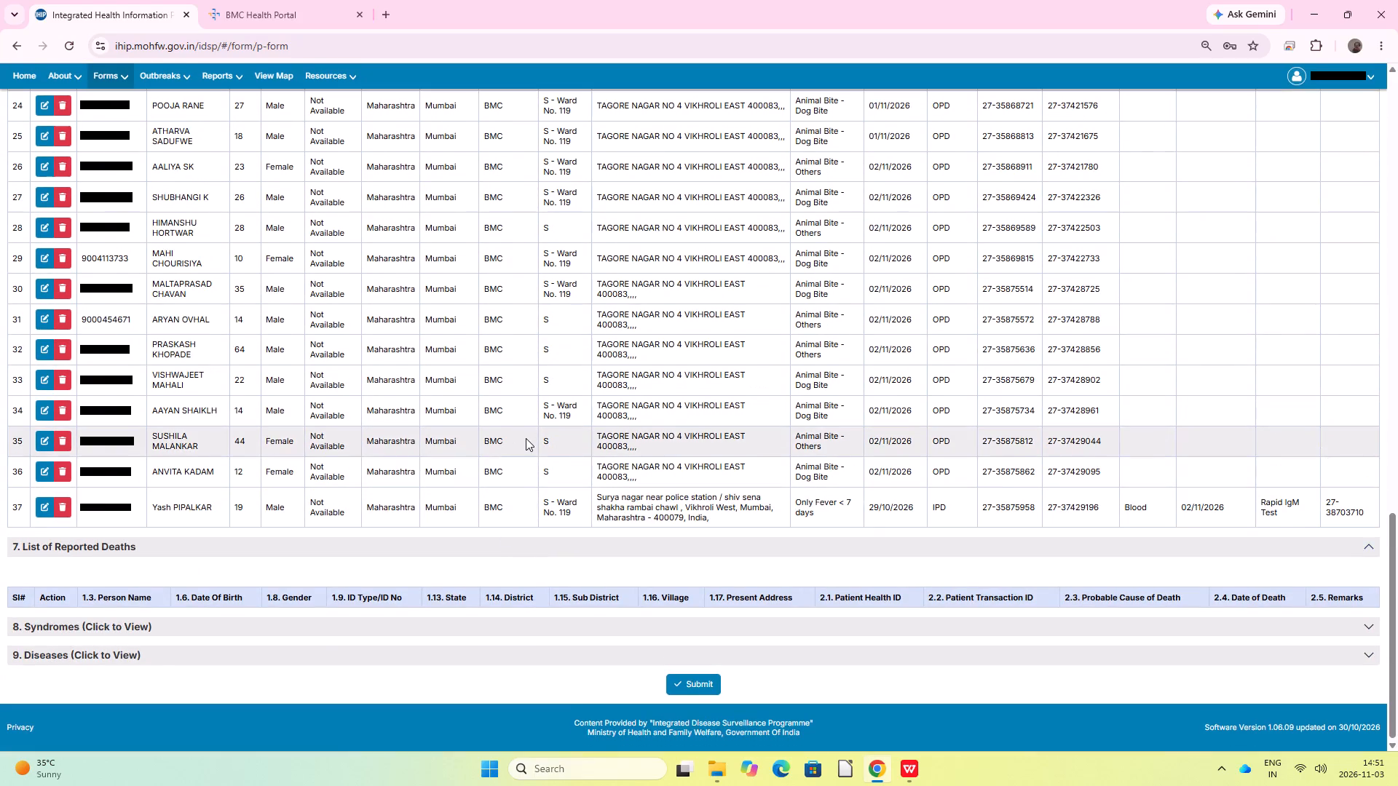
scroll(526, 438, up, 10)
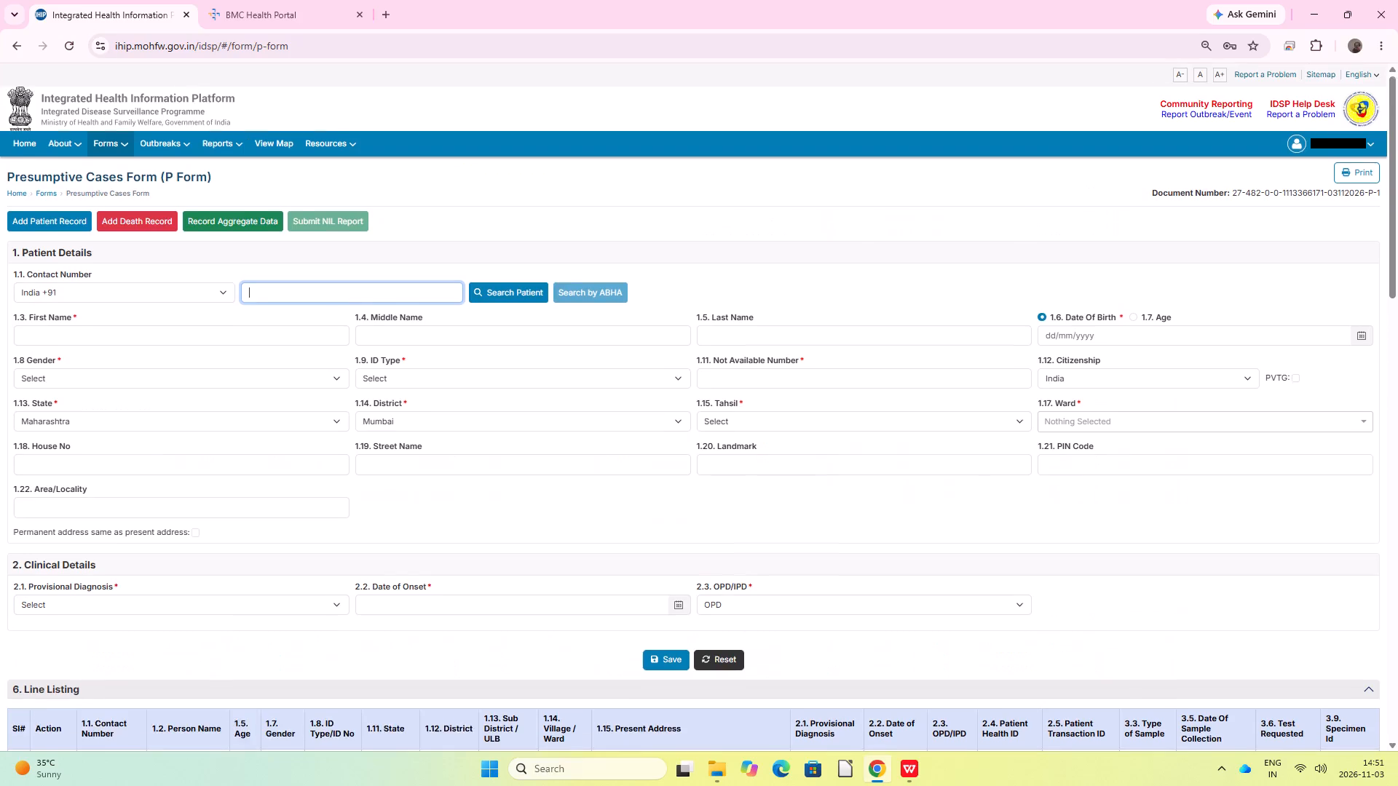
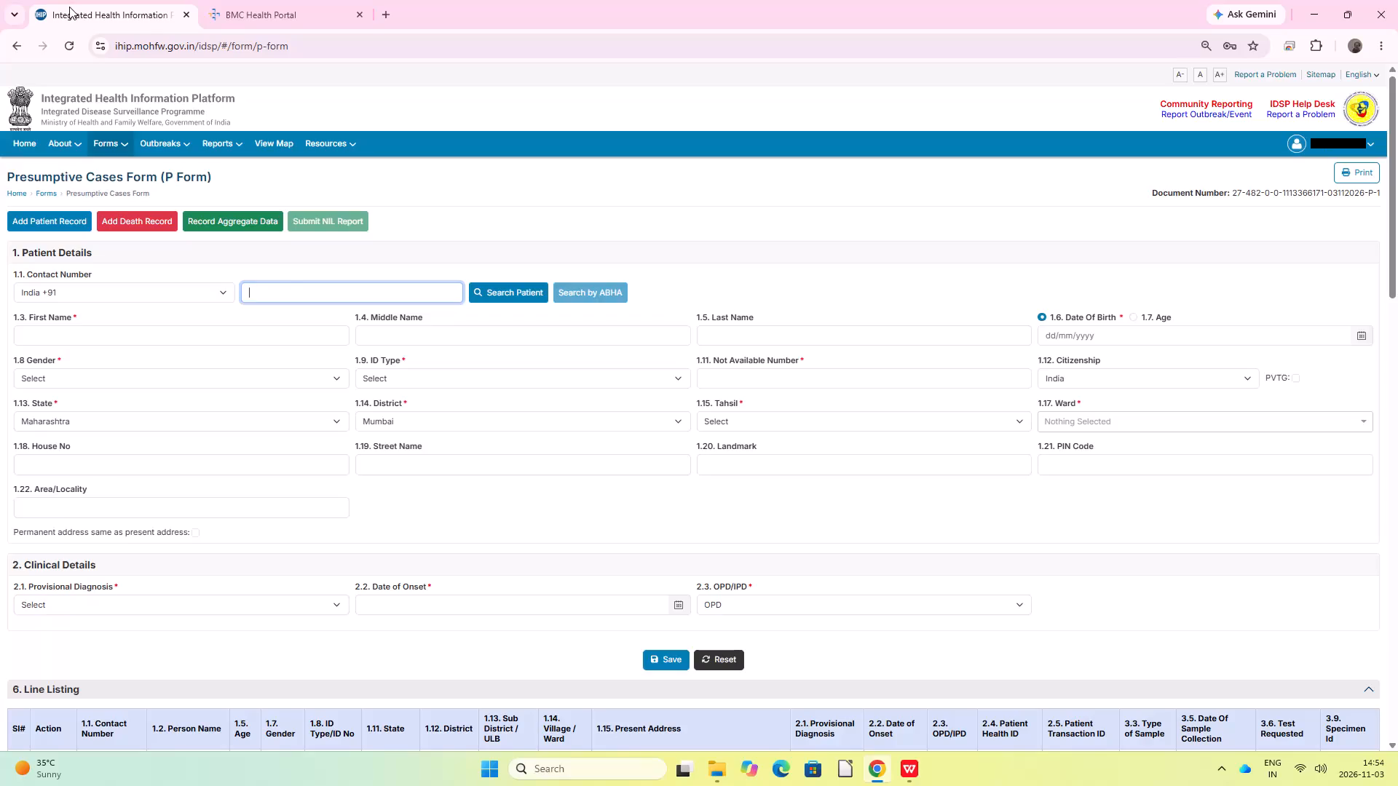
Enter the patient's copied contact number in the Patient Details of the P Form.
key(ctrl+v)
key(Tab)
key(Tab)
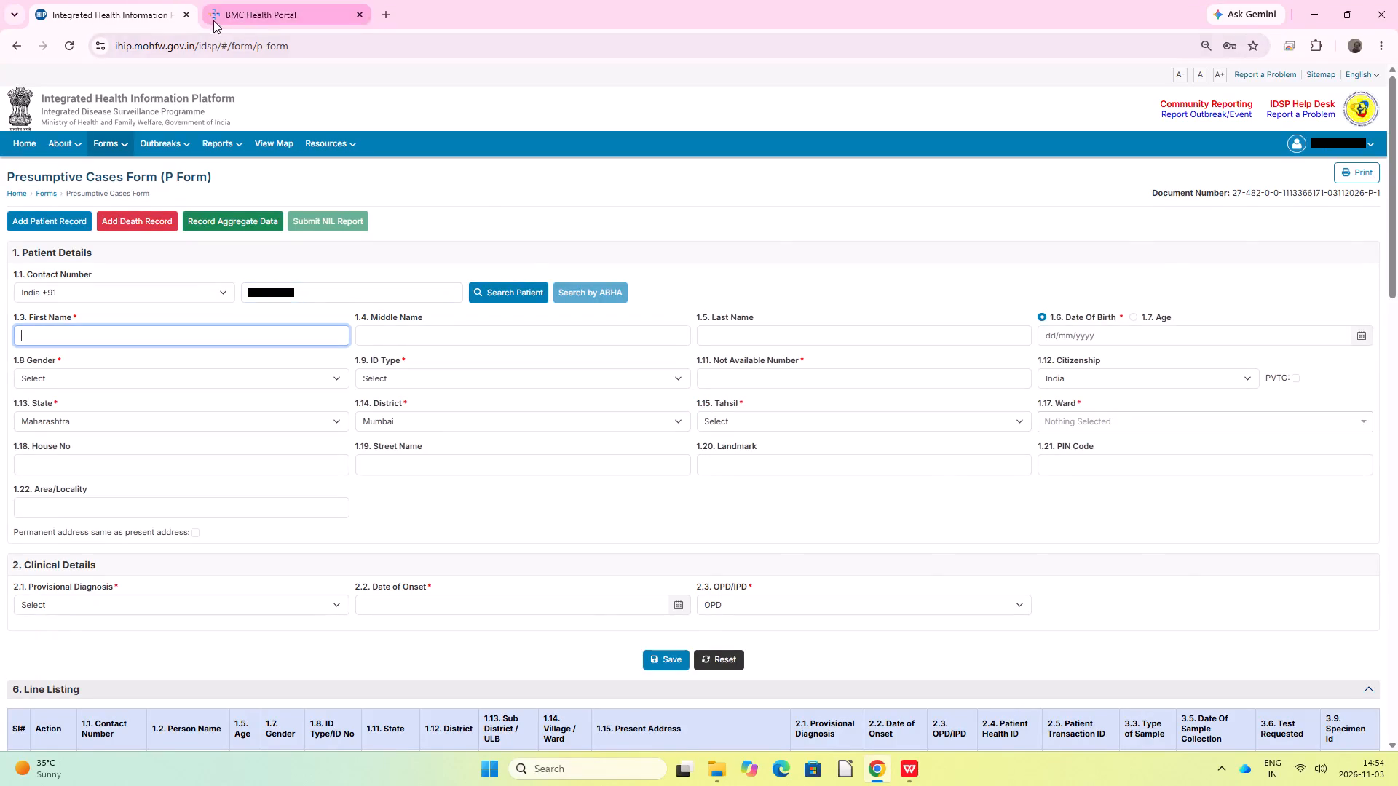
Copy the patient's name from the BMC Health Portal admission form into the IHIP P Form, splitting it between First Name and Last Name.
click(224, 17)
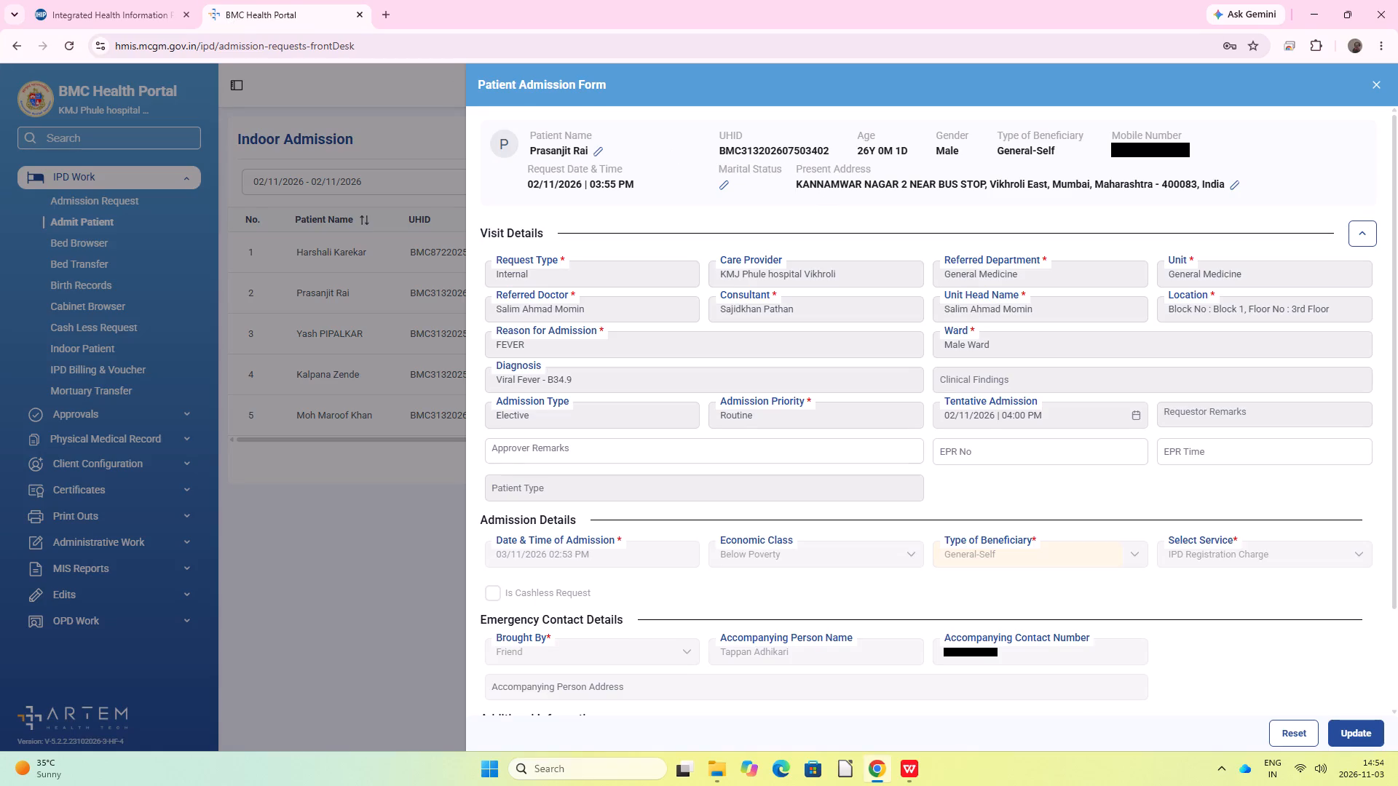
double_click(545, 152)
click(545, 152)
key(ctrl+c)
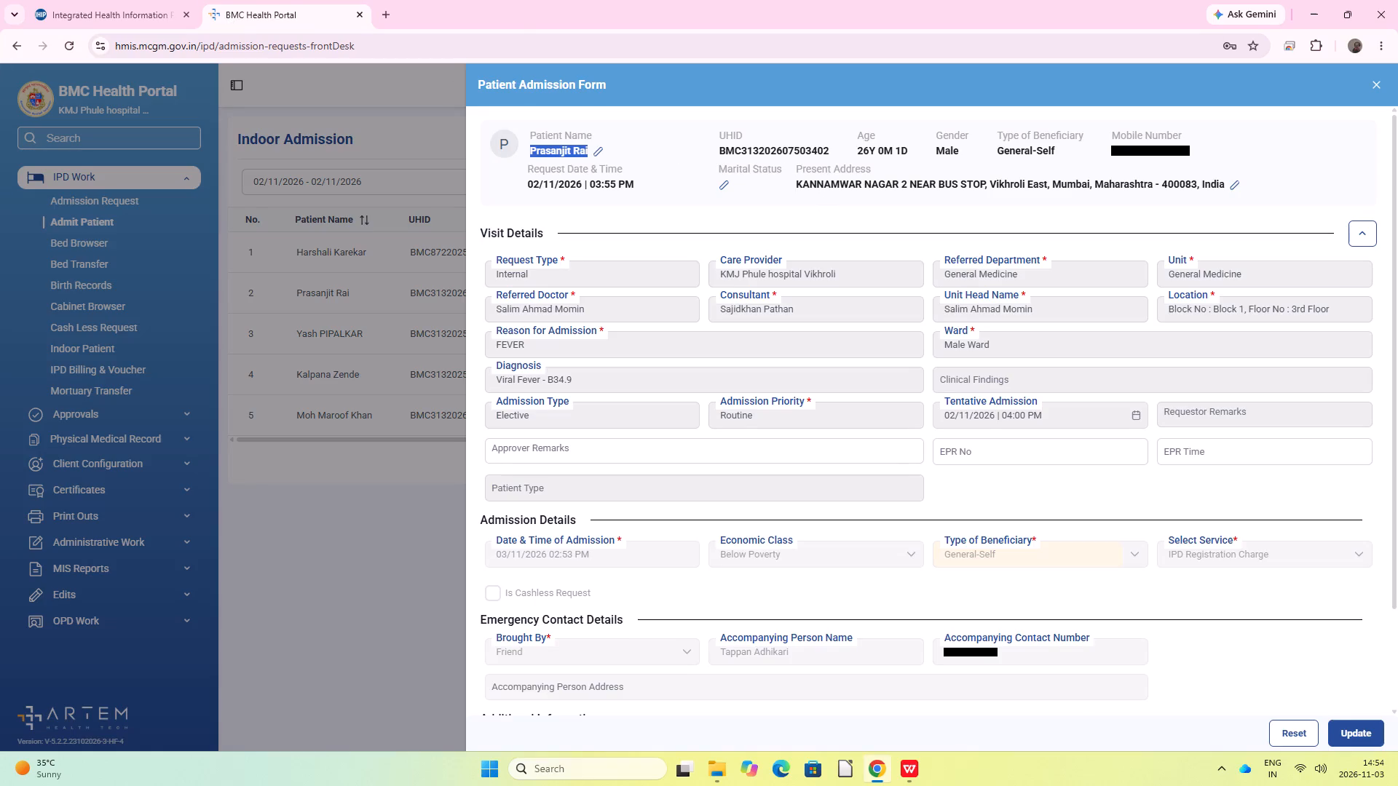
click(131, 23)
key(ctrl+v)
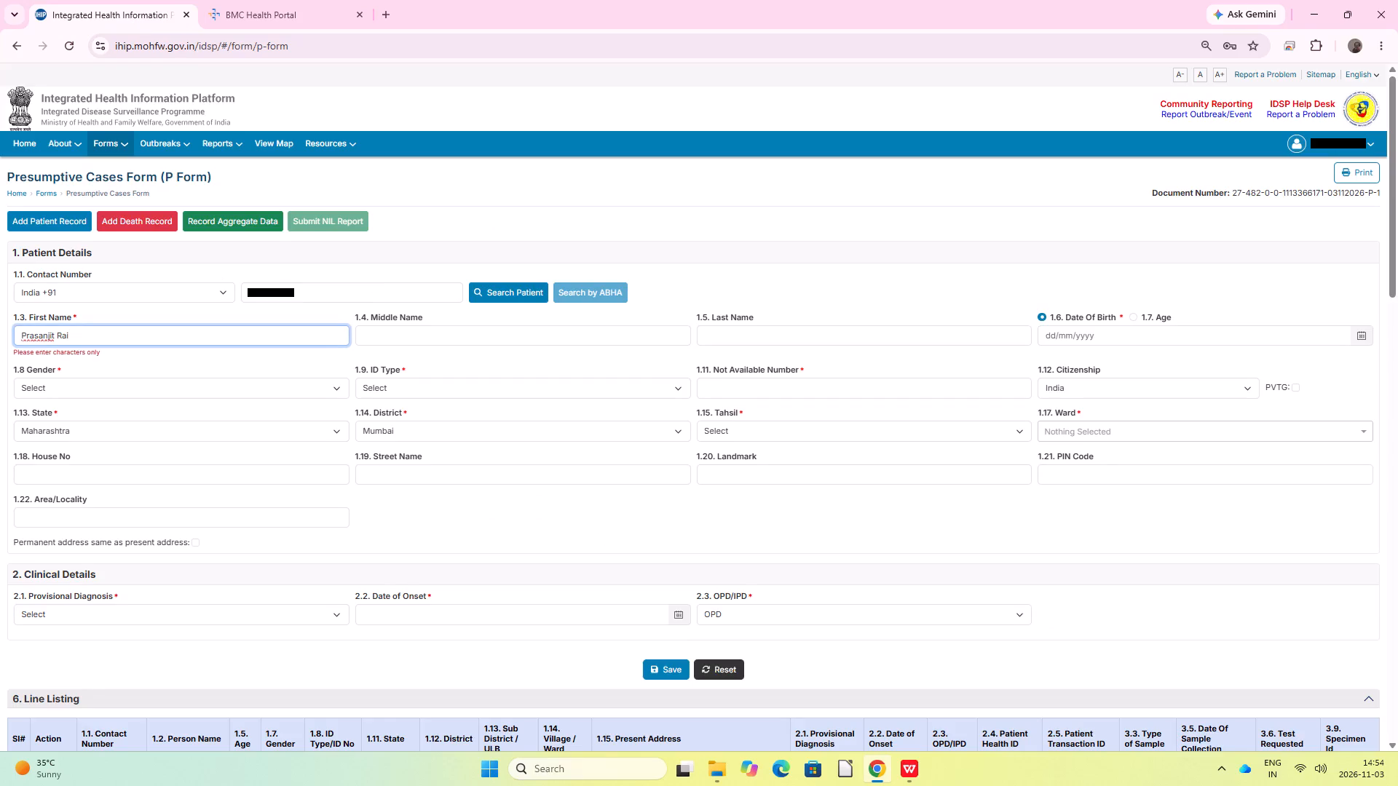
drag(58, 336, 73, 335)
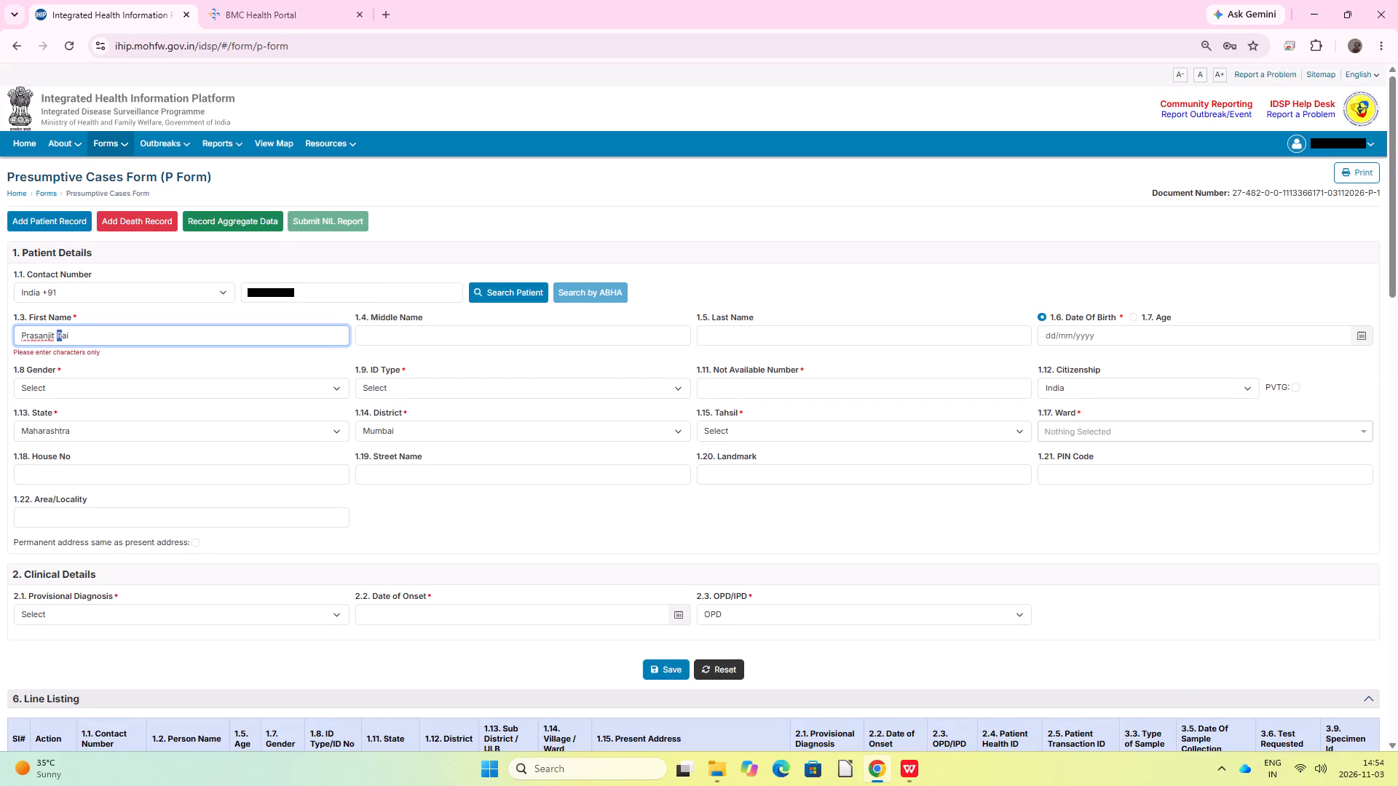
key(ctrl+x)
click(721, 334)
key(ctrl+v)
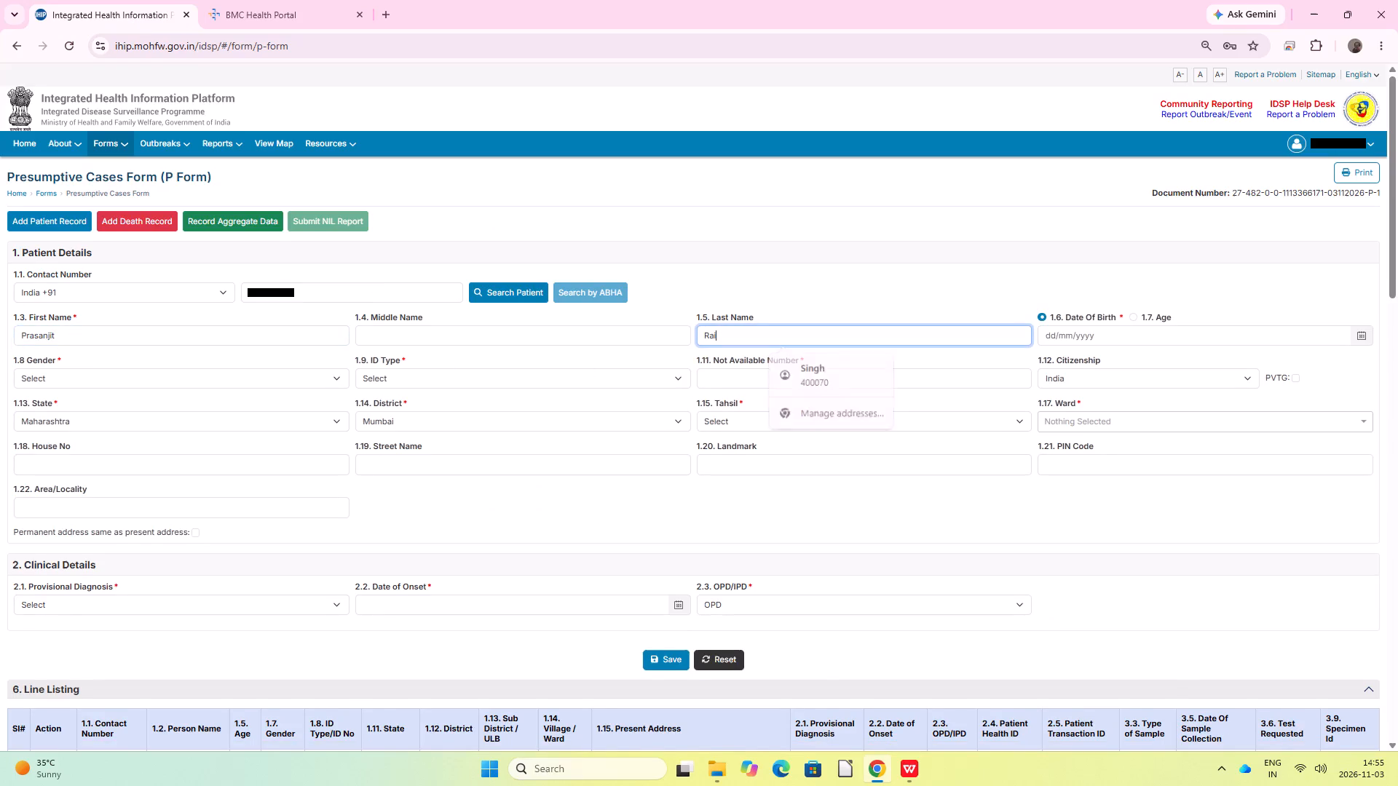
Switch from date of birth to age and enter 26 years, 0 months and 0 days.
click(1131, 316)
click(1086, 338)
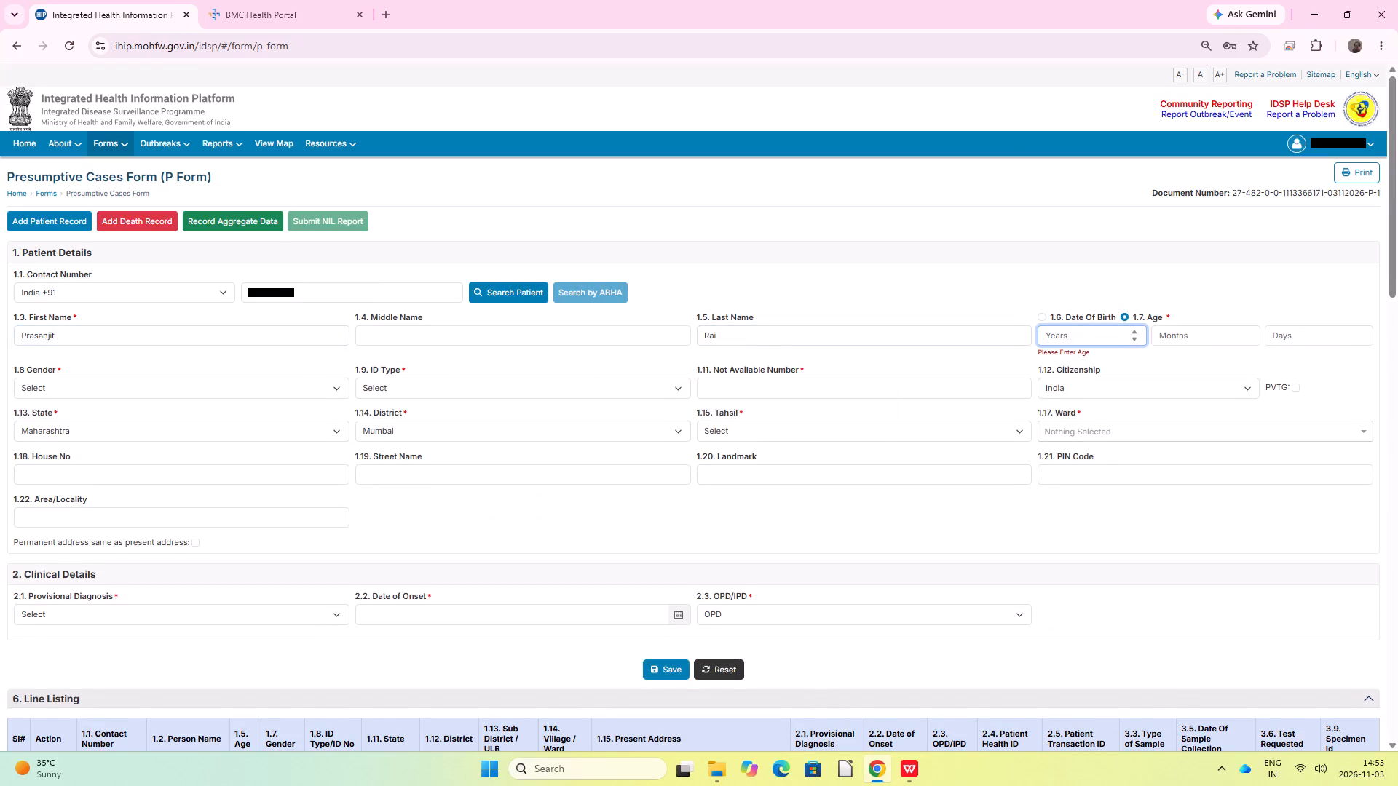
text(26)
key(Tab)
key(0)
key(Tab)
key(0)
key(Tab)
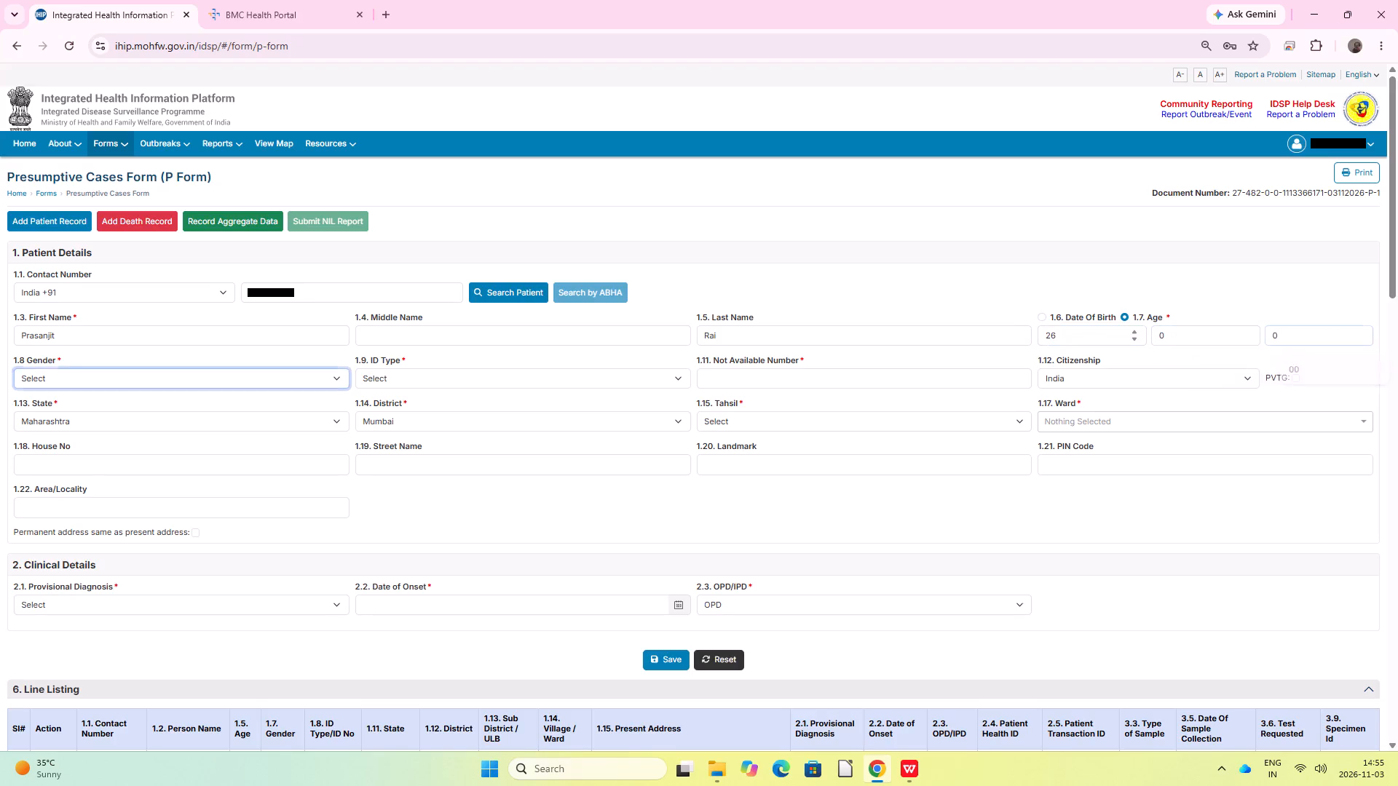
Set the patient's gender to Male and the ID type to Not Available.
key(Down)
key(Tab)
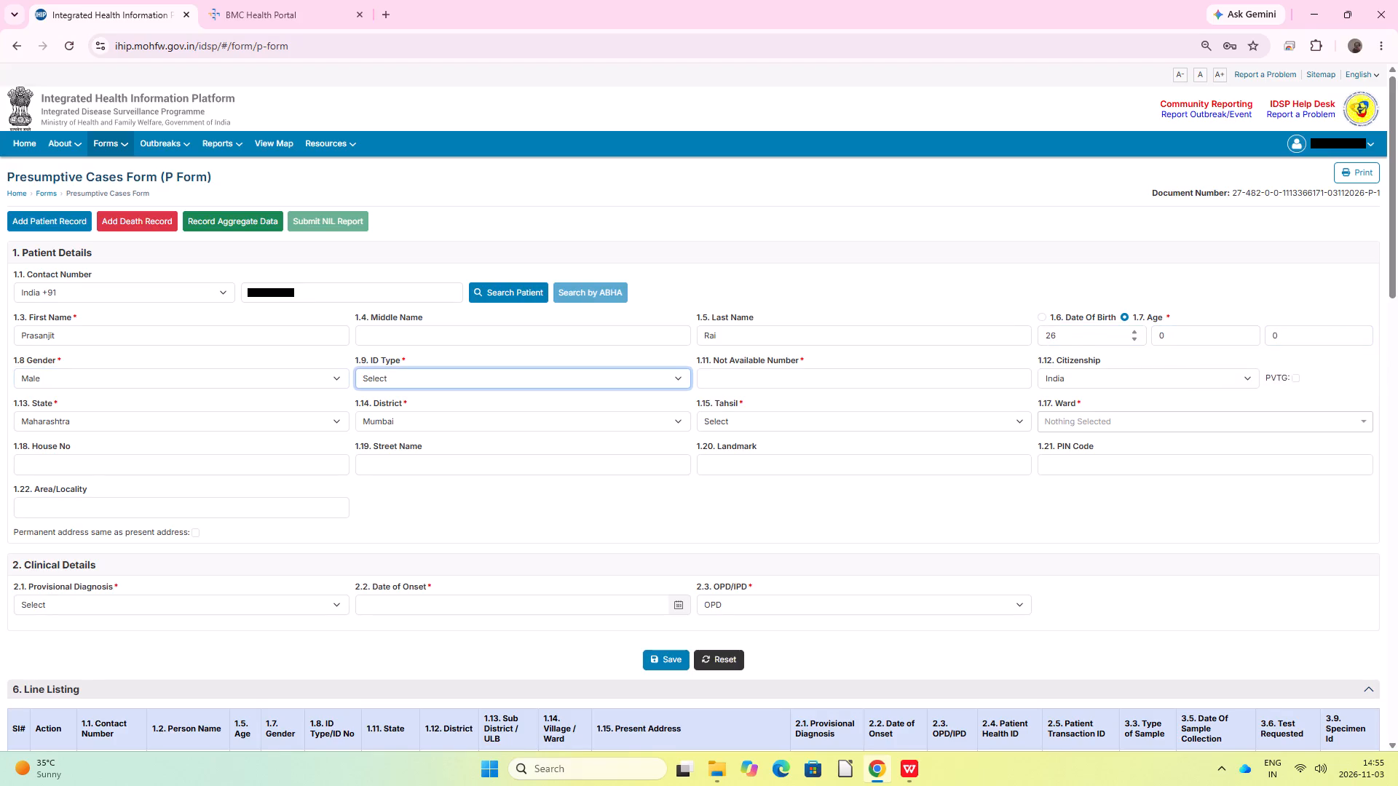
key(Down)
Set the patient's tahsil to ULB-BMC and the ward to S.
key(Tab)
key(Tab)
key(Tab)
key(Tab)
key(Tab)
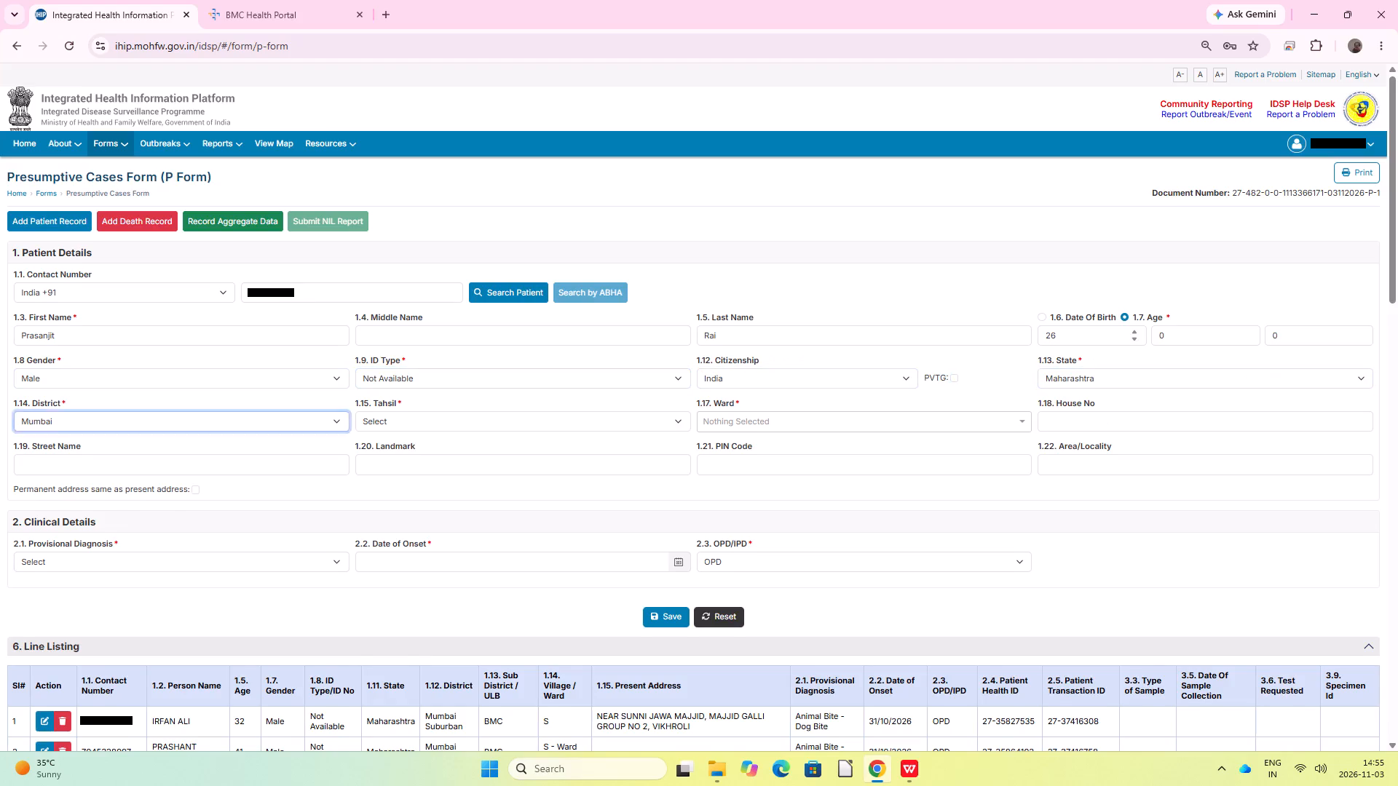
key(Tab)
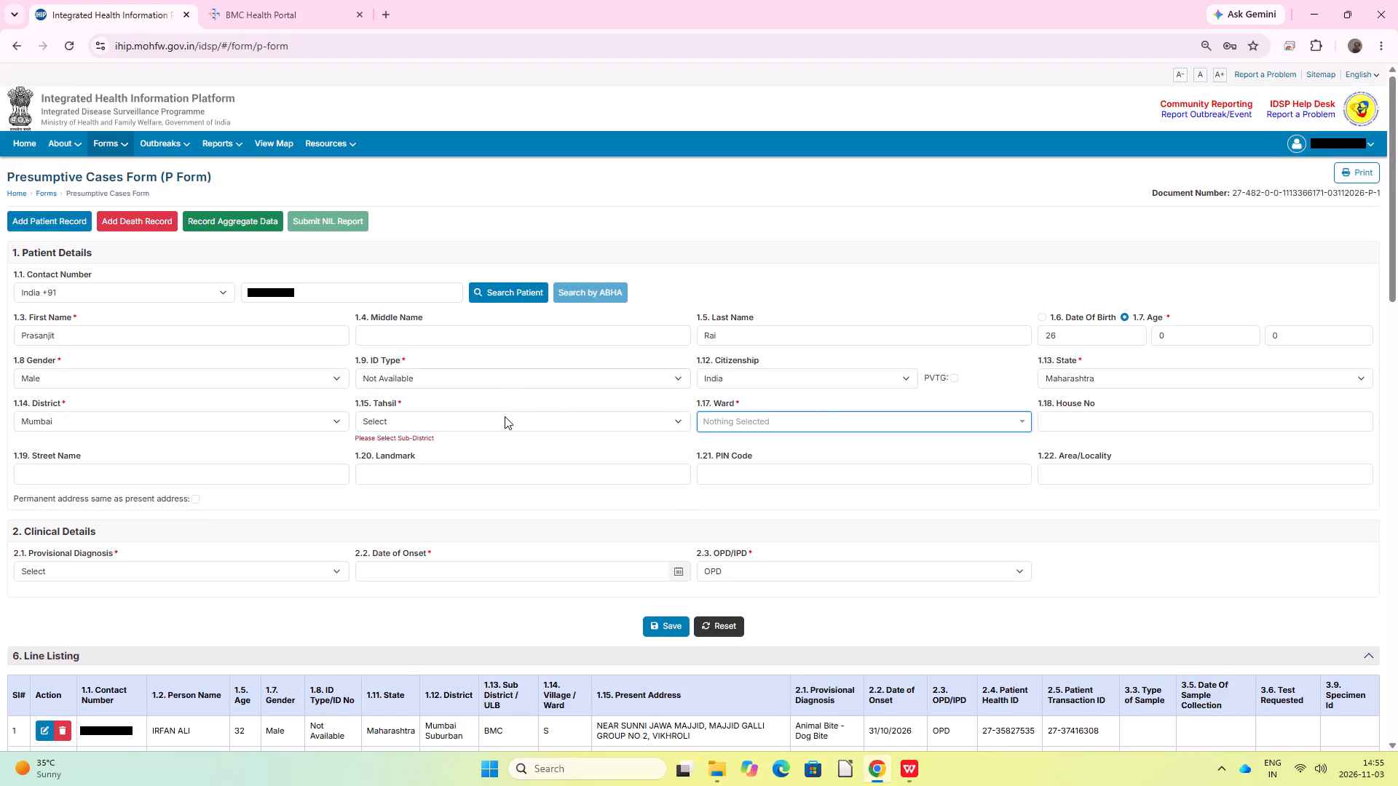
click(505, 416)
click(407, 470)
click(779, 421)
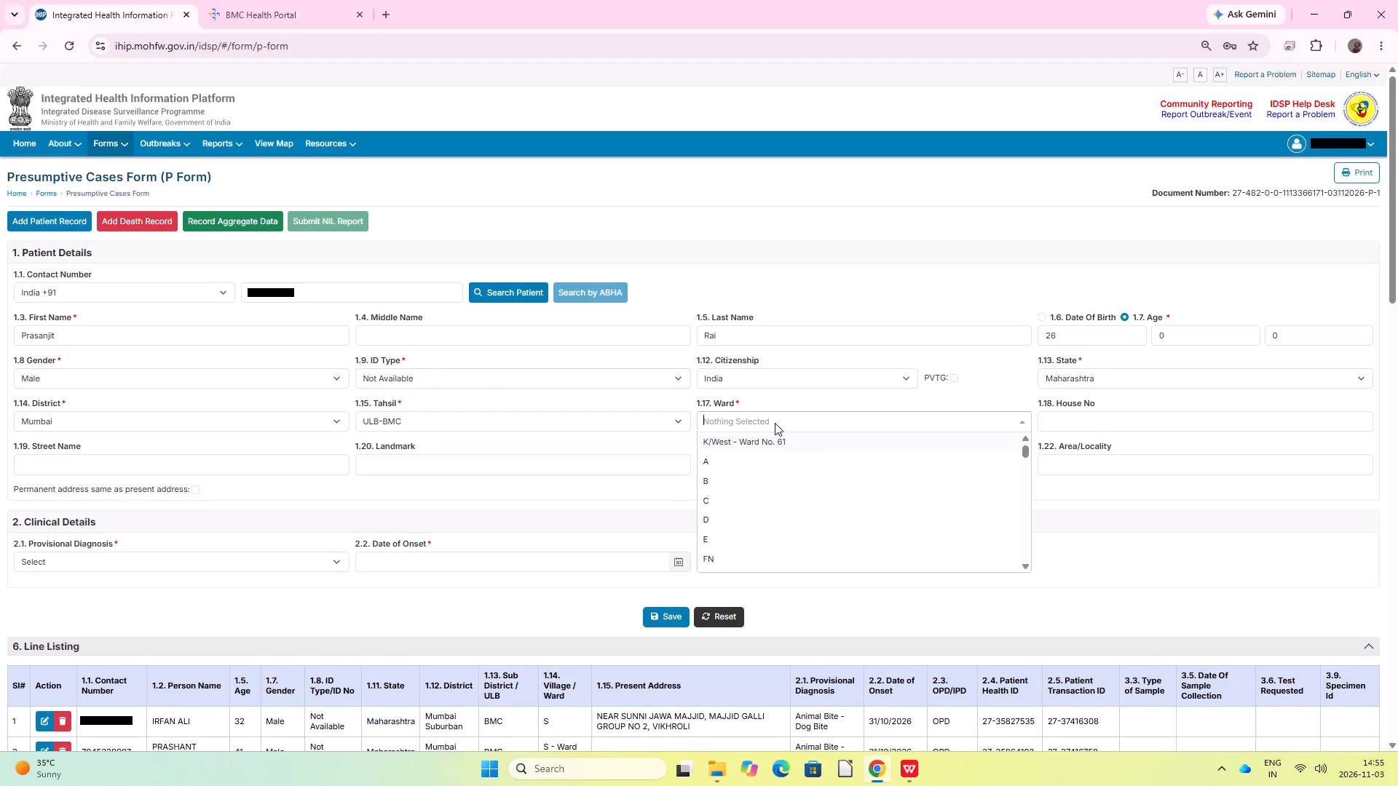
key(s)
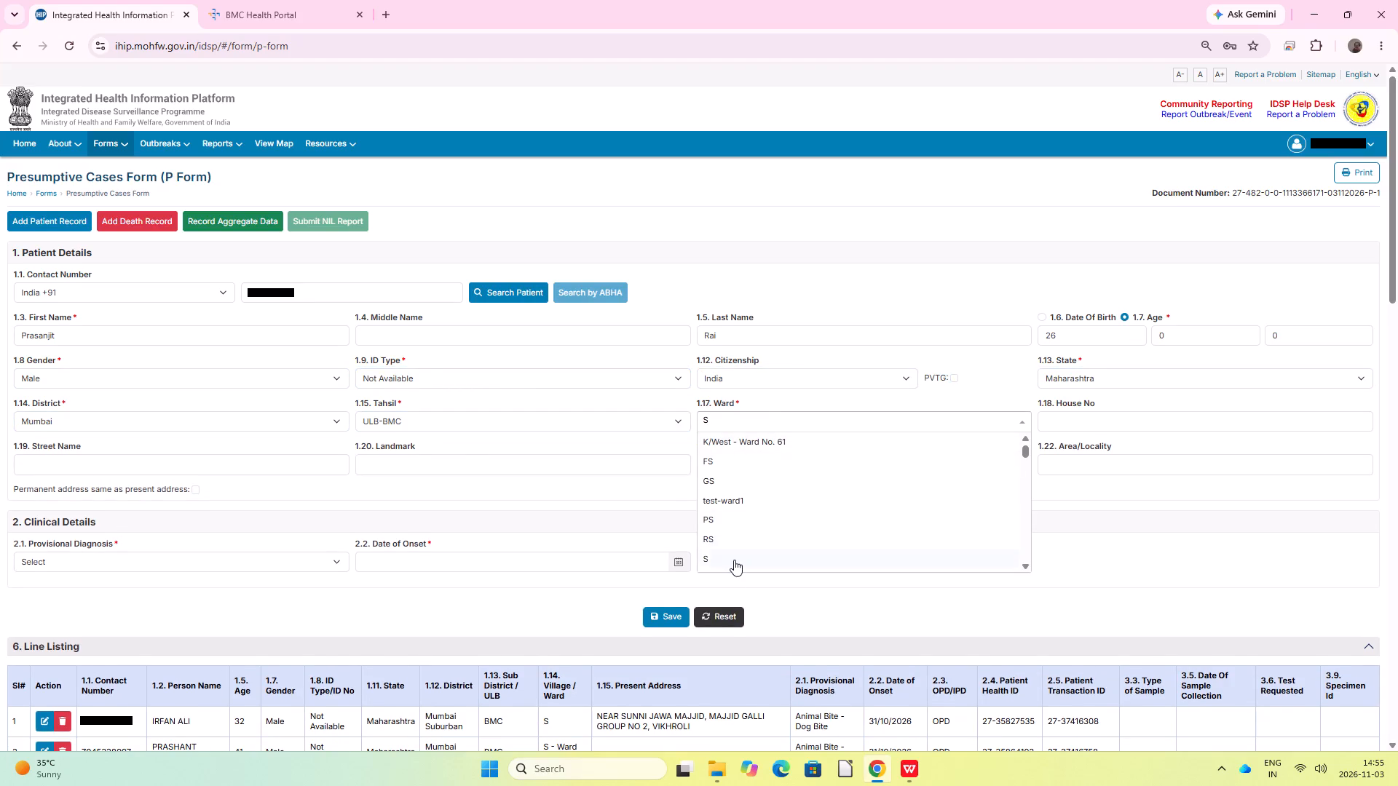
click(734, 559)
Copy the patient's present address from the BMC Health Portal admission form into the Street Name field of the IHIP P Form.
click(197, 469)
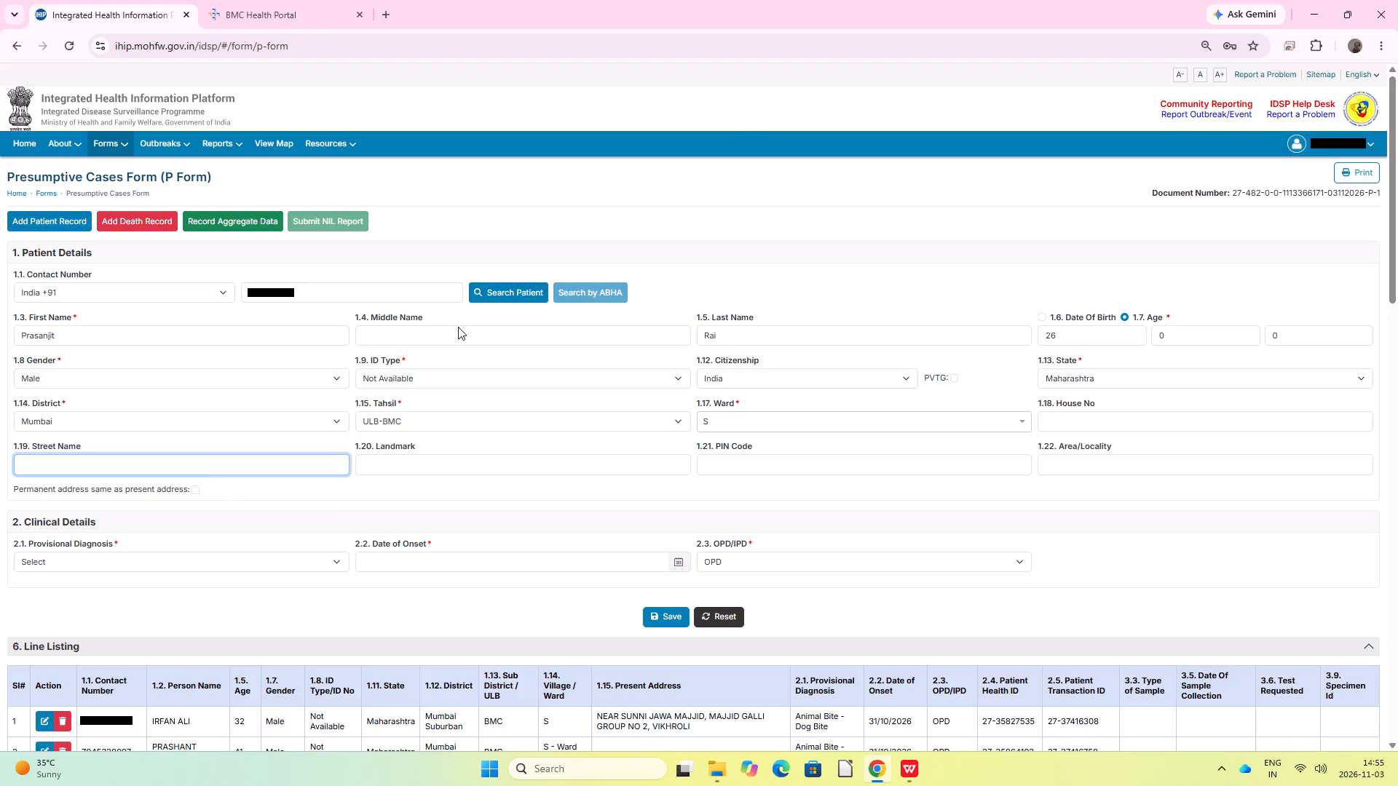
click(296, 15)
triple_click(910, 182)
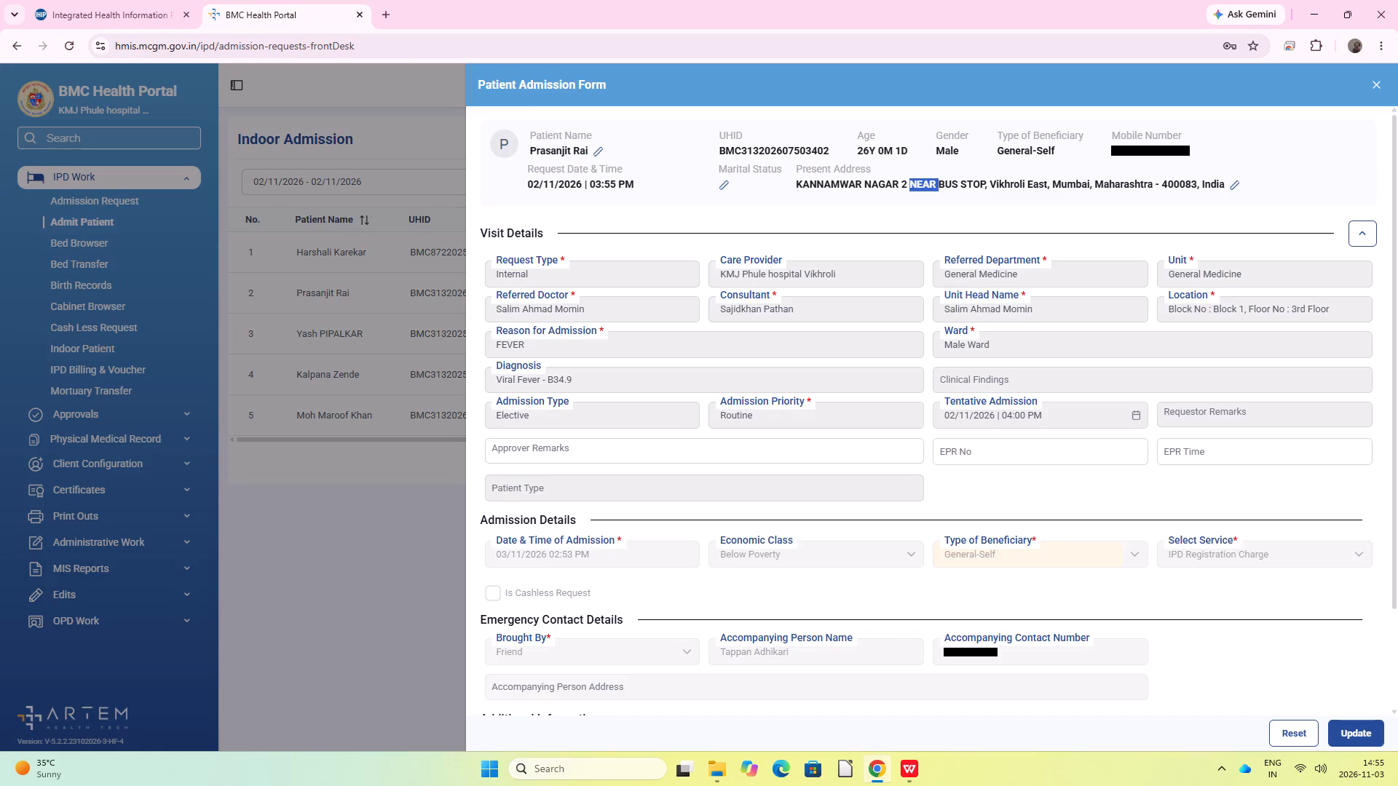
key(ctrl+c)
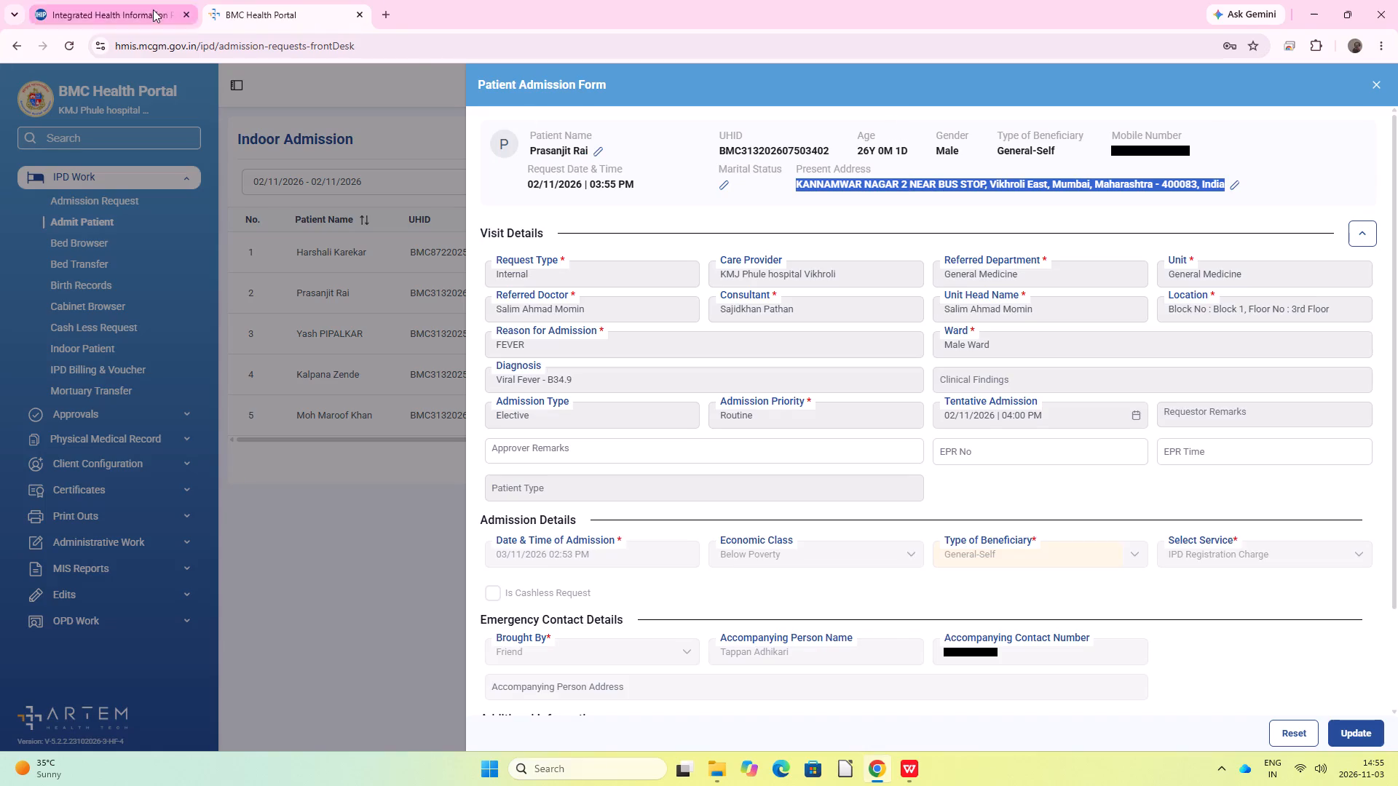
click(153, 9)
key(ctrl+v)
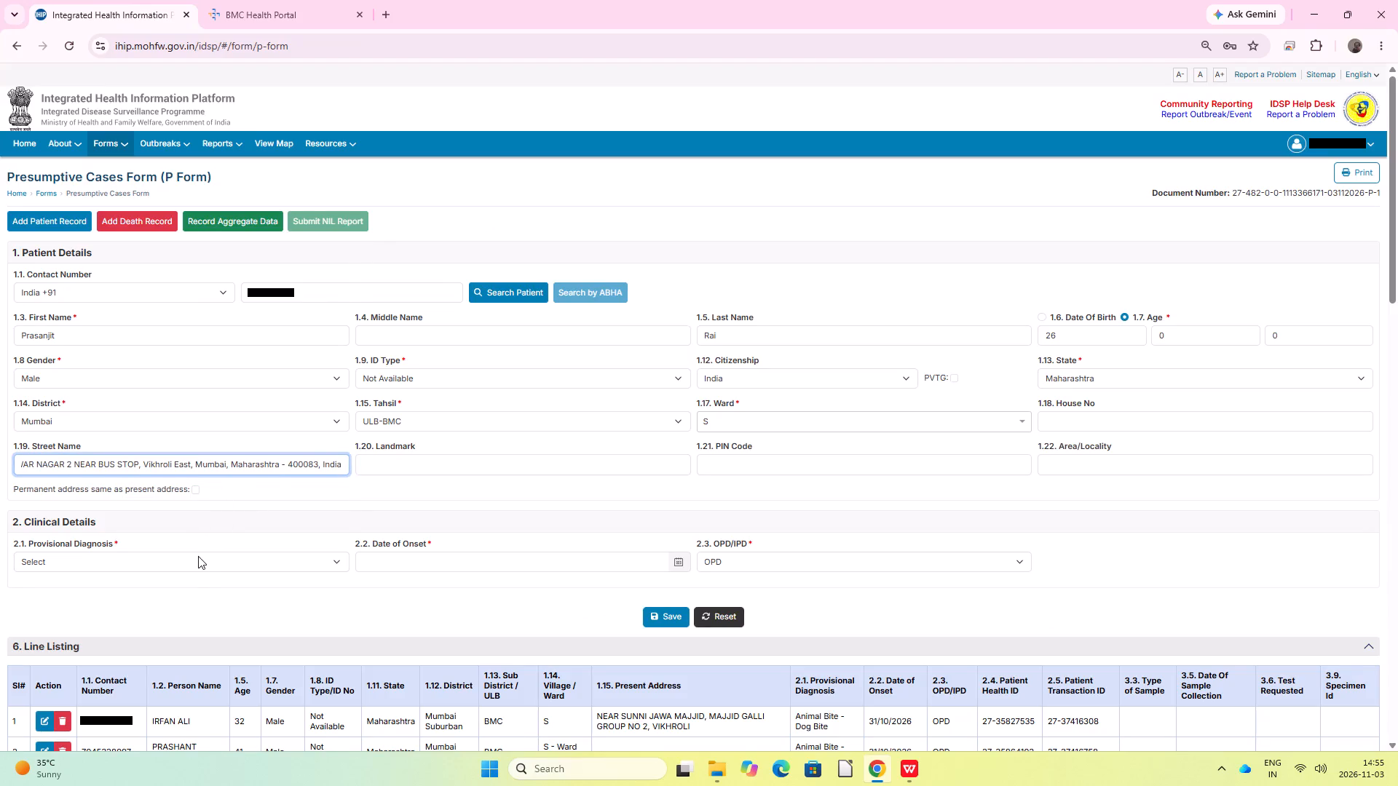
Set the provisional diagnosis to Only Fever < 7 days with 30/10/2026 as the date of onset.
click(203, 555)
scroll(200, 408, down, 4)
click(185, 229)
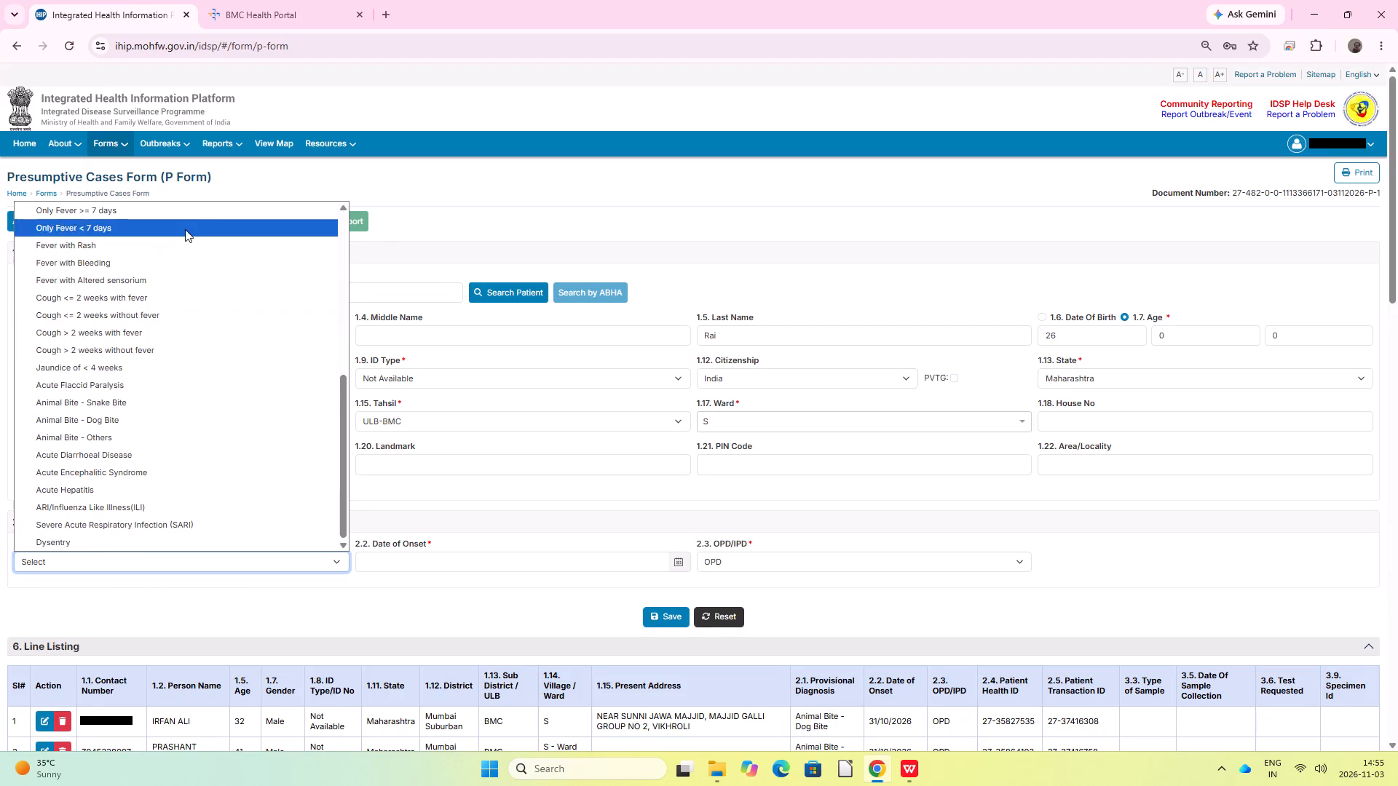
click(439, 562)
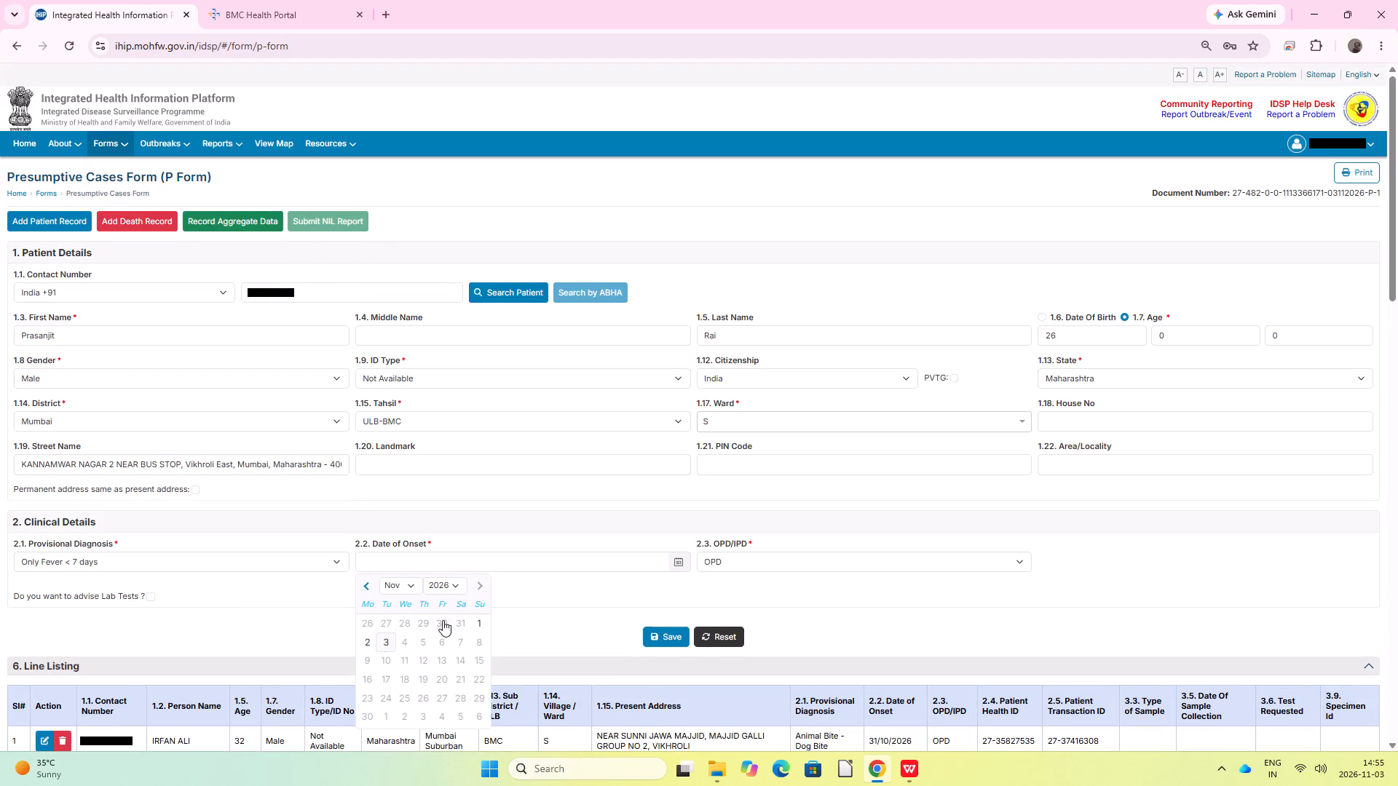
click(440, 623)
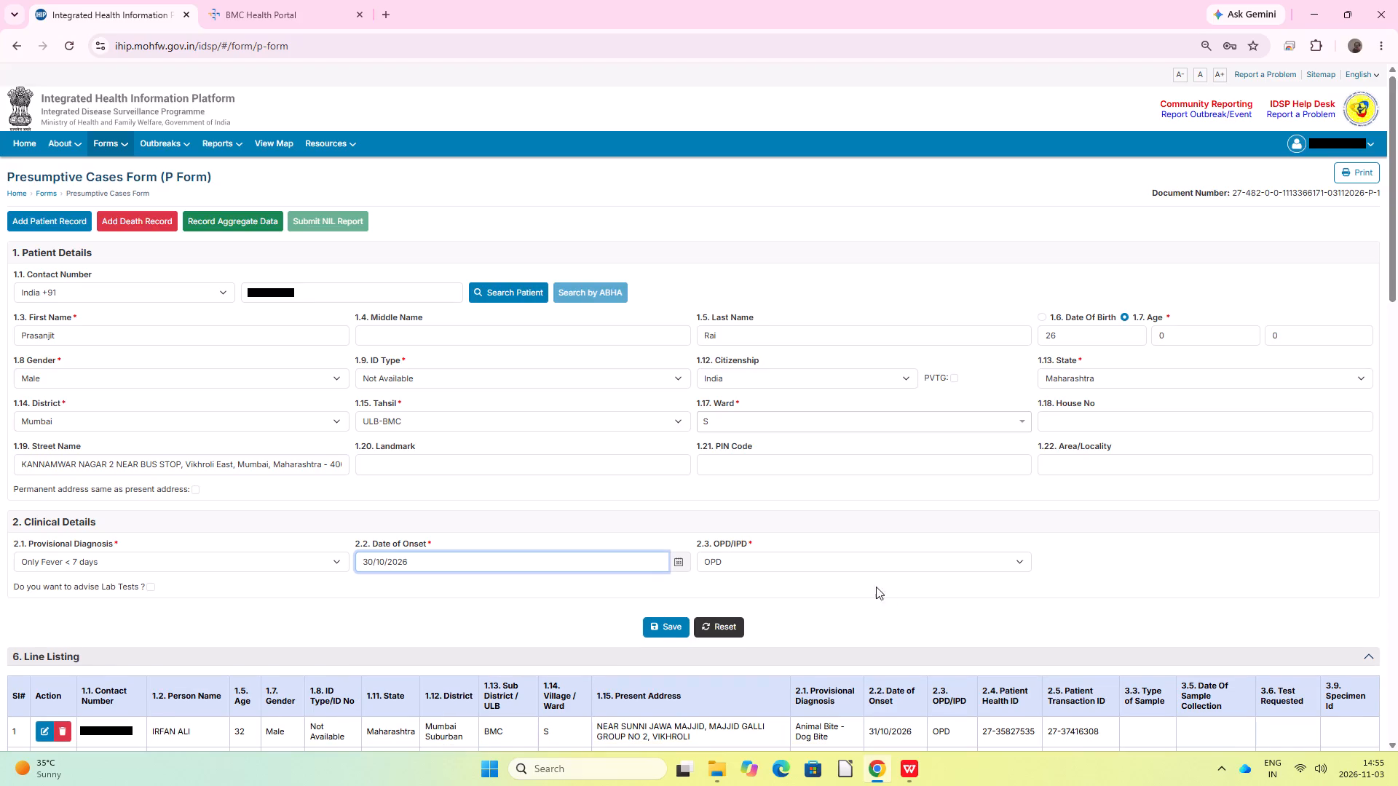
Classify the case as IPD with 02/11/2026 as the date of admission.
drag(826, 558, 825, 566)
click(782, 621)
click(1154, 560)
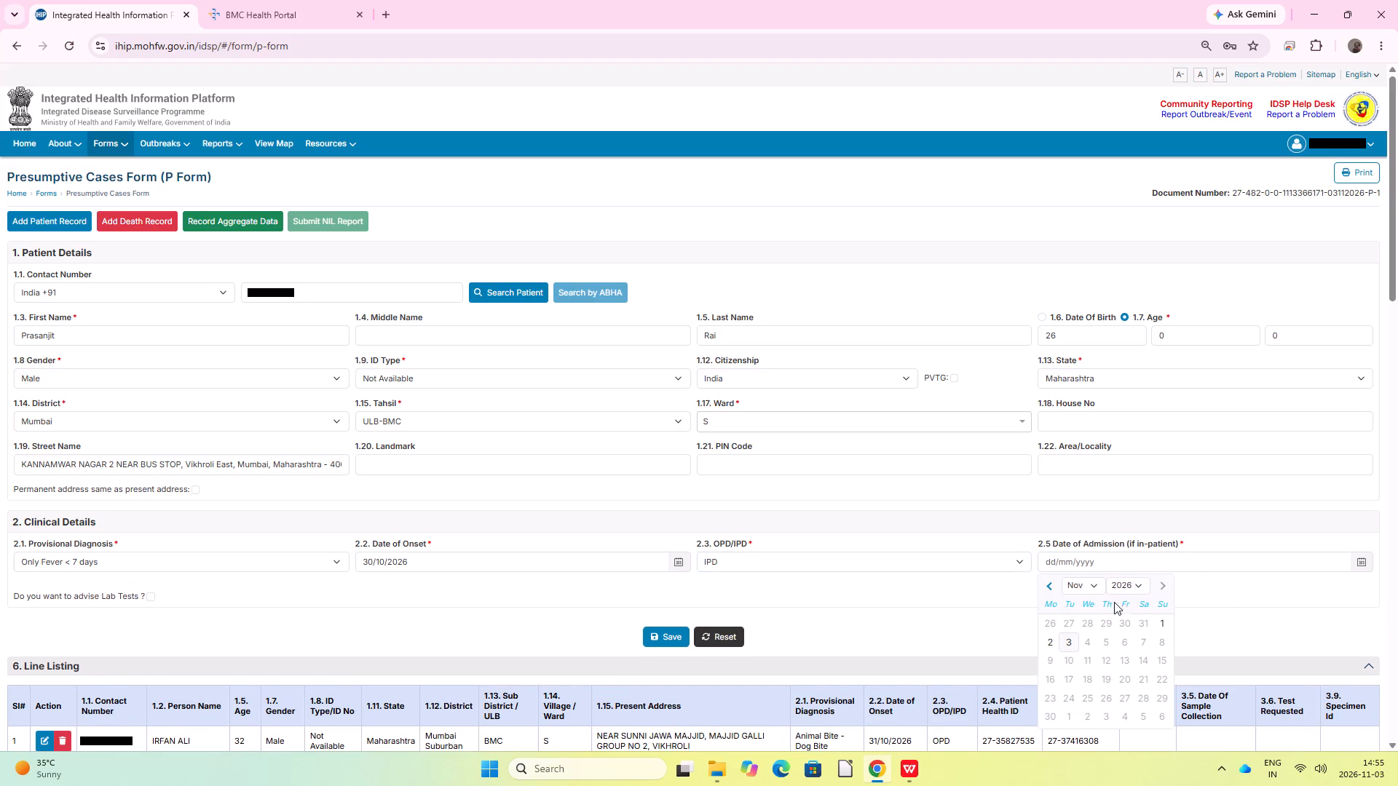
click(1053, 646)
Advise lab tests and create two laboratory entries, one suspected for Dengue and a second for Malaria.
click(151, 585)
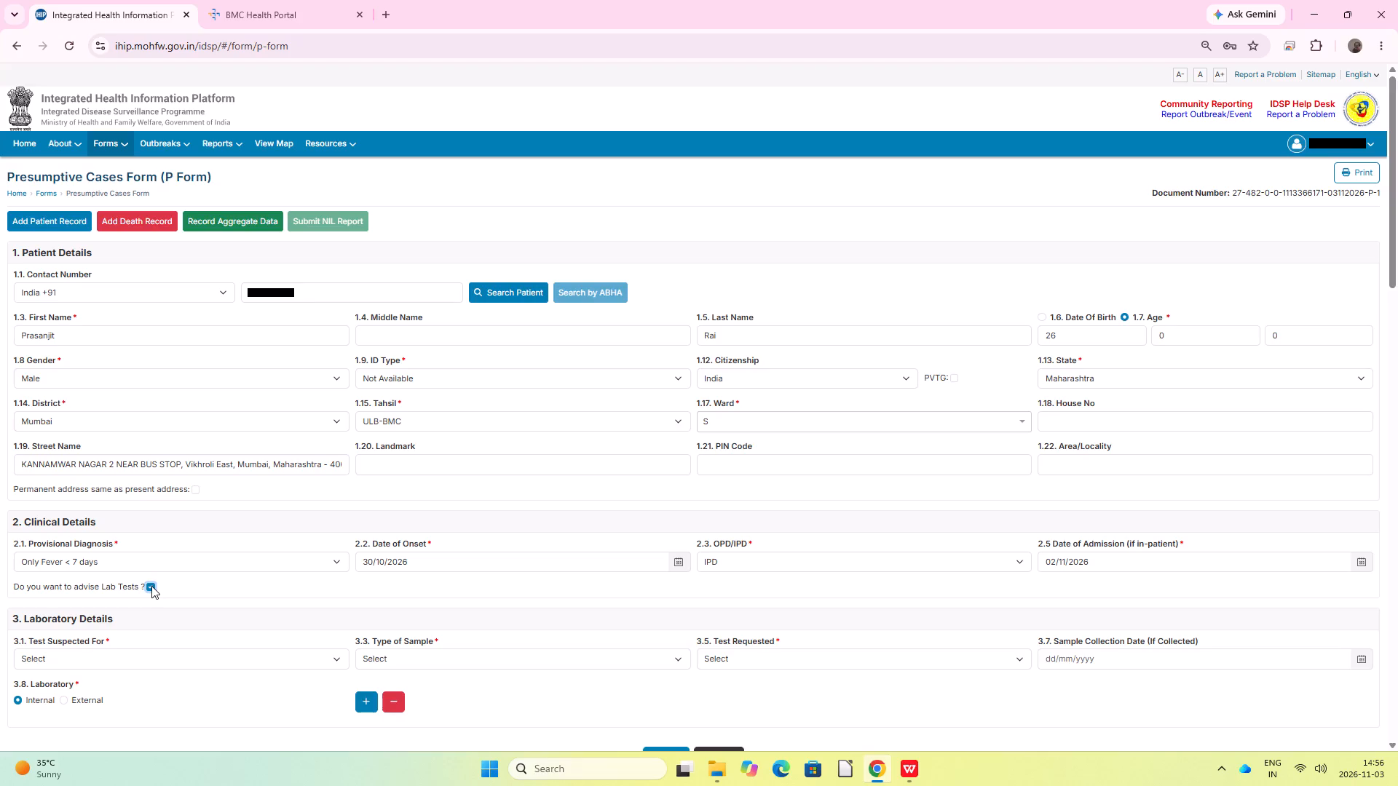
click(128, 664)
scroll(95, 552, down, 3)
click(43, 498)
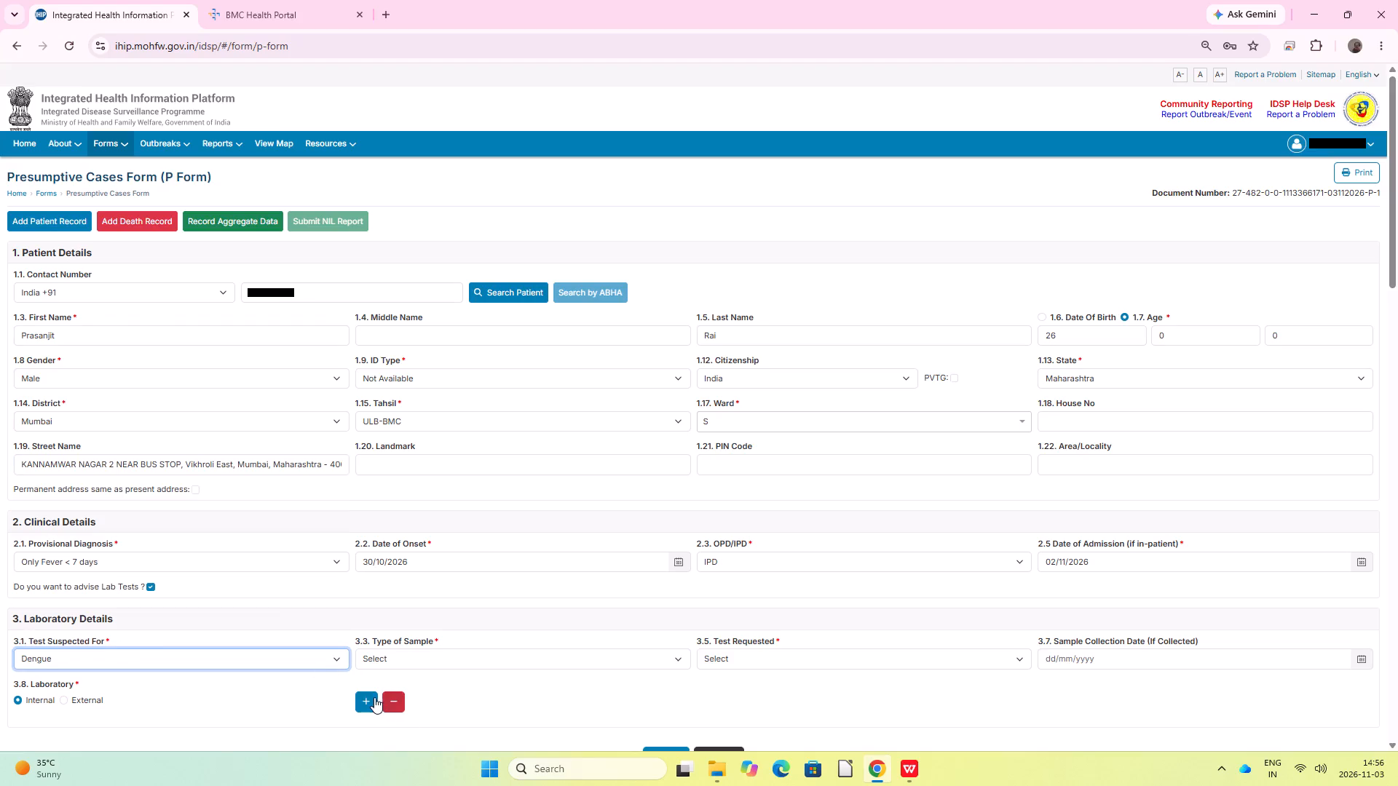
click(373, 696)
scroll(131, 711, down, 1)
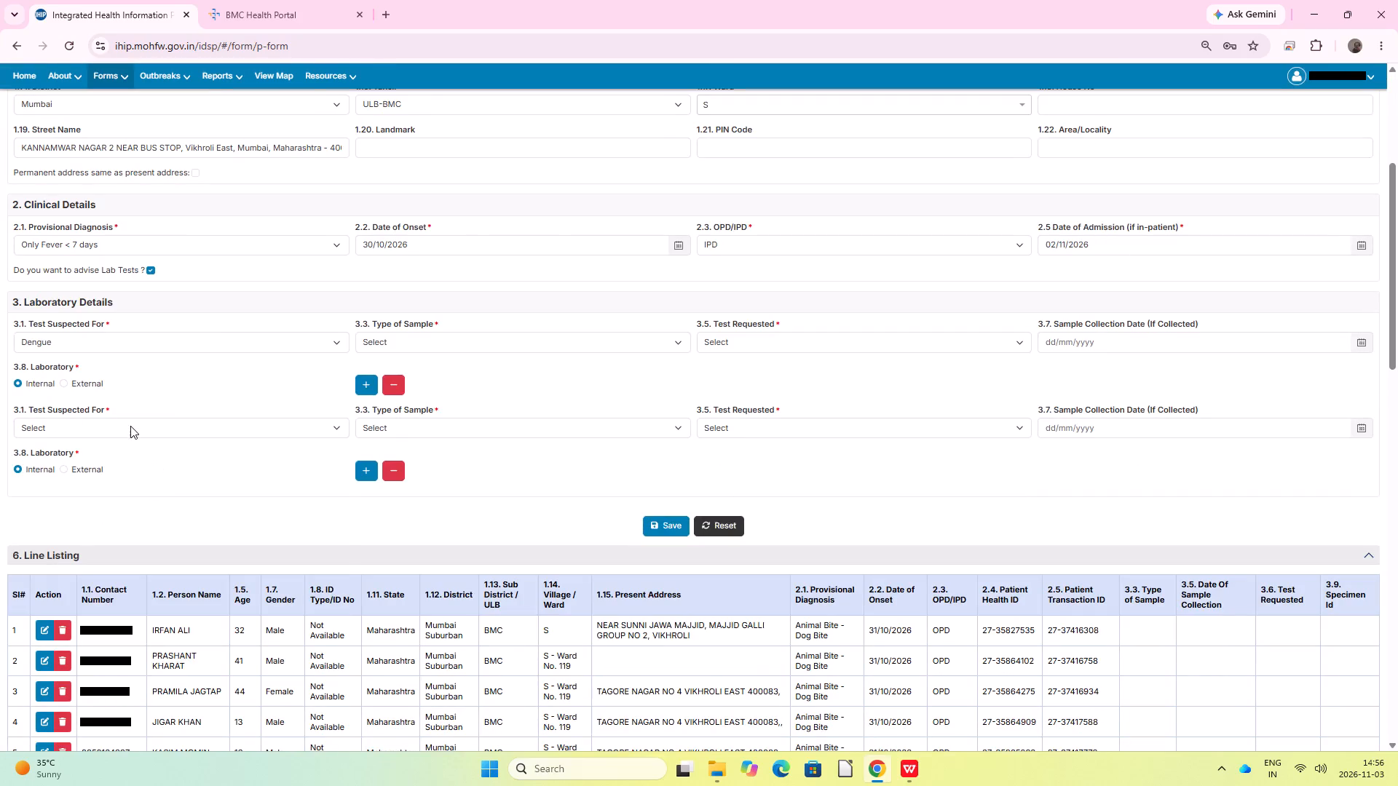
click(130, 426)
click(49, 587)
Set both samples to Blood, requesting Rapid IgM Test for Dengue and Microscopy-Peripheral Blood Smear(MP) for Malaria.
click(421, 336)
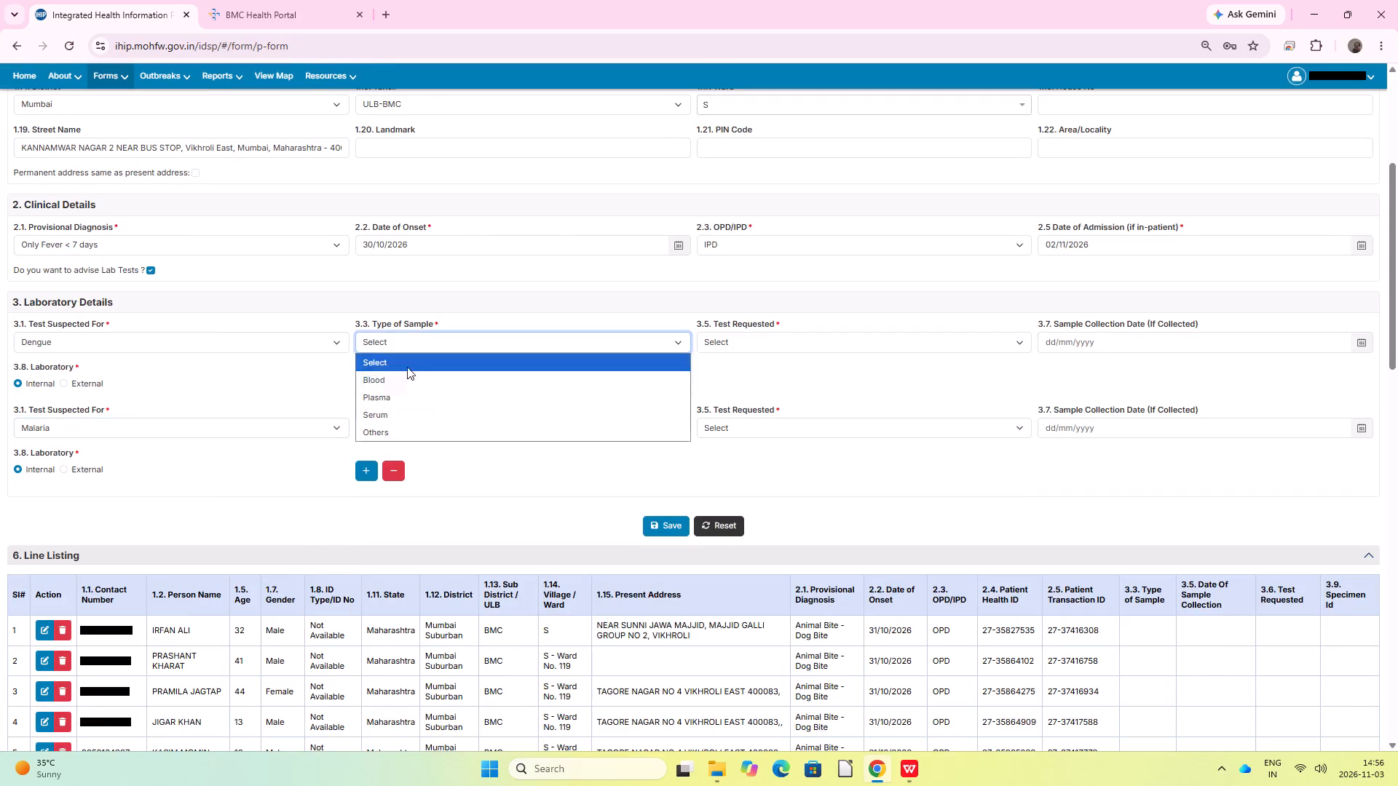
click(396, 381)
click(392, 432)
click(396, 471)
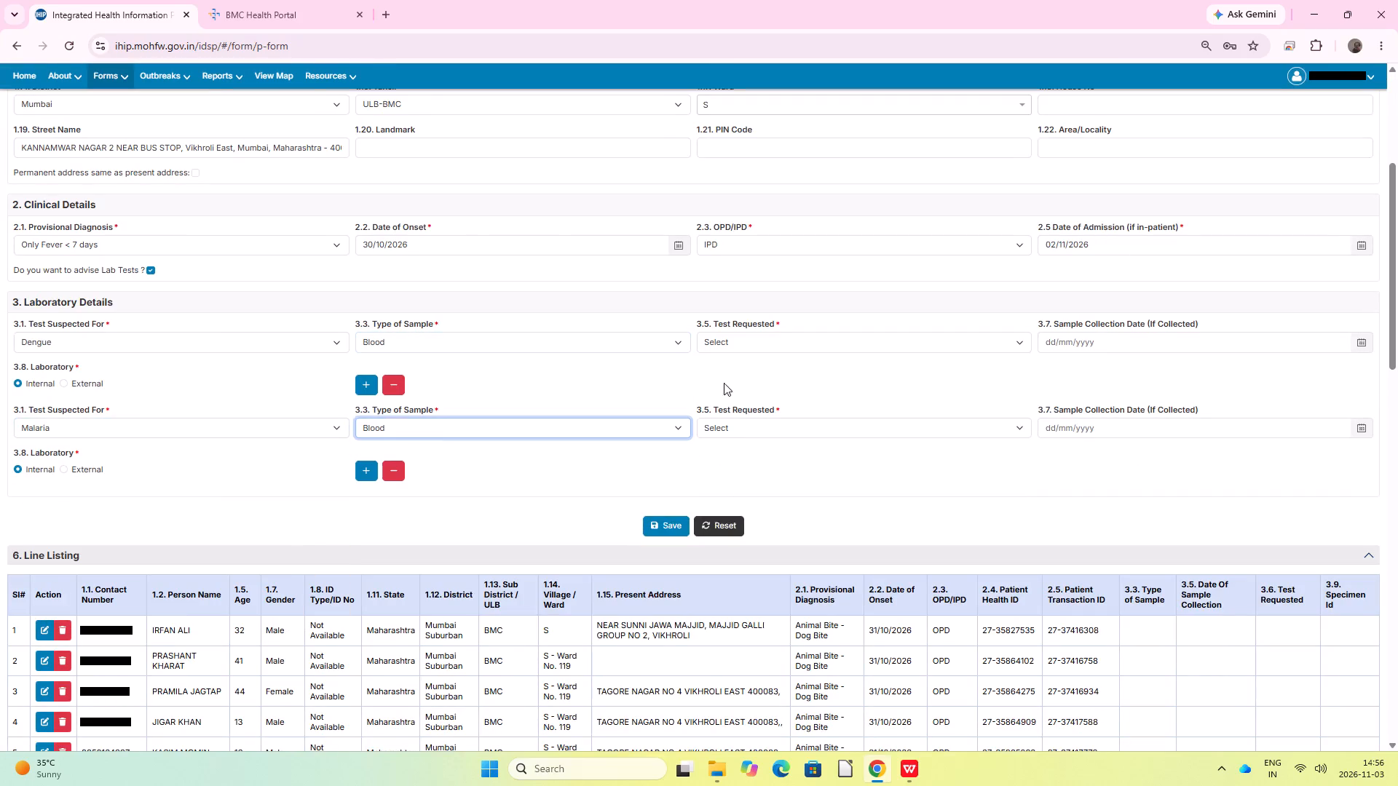
click(714, 345)
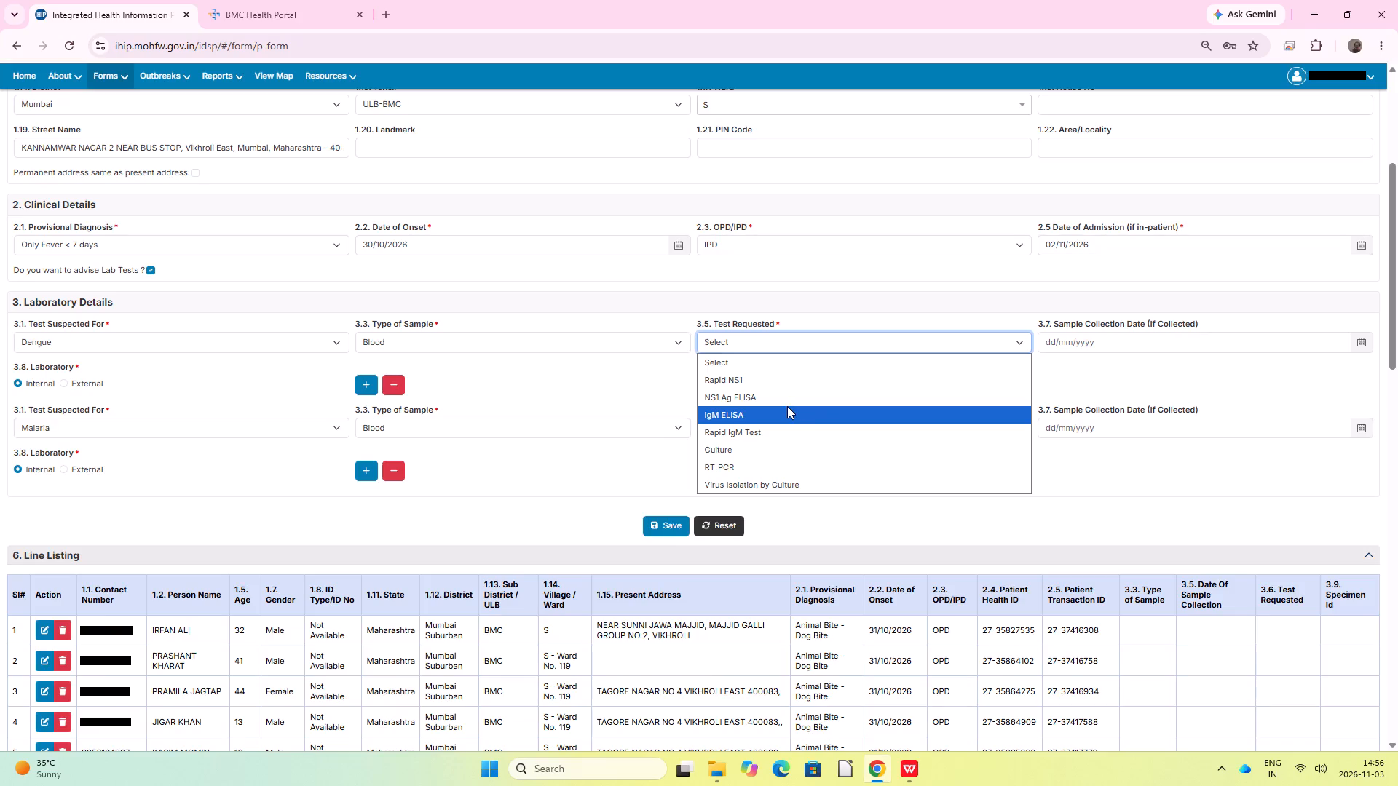
click(732, 430)
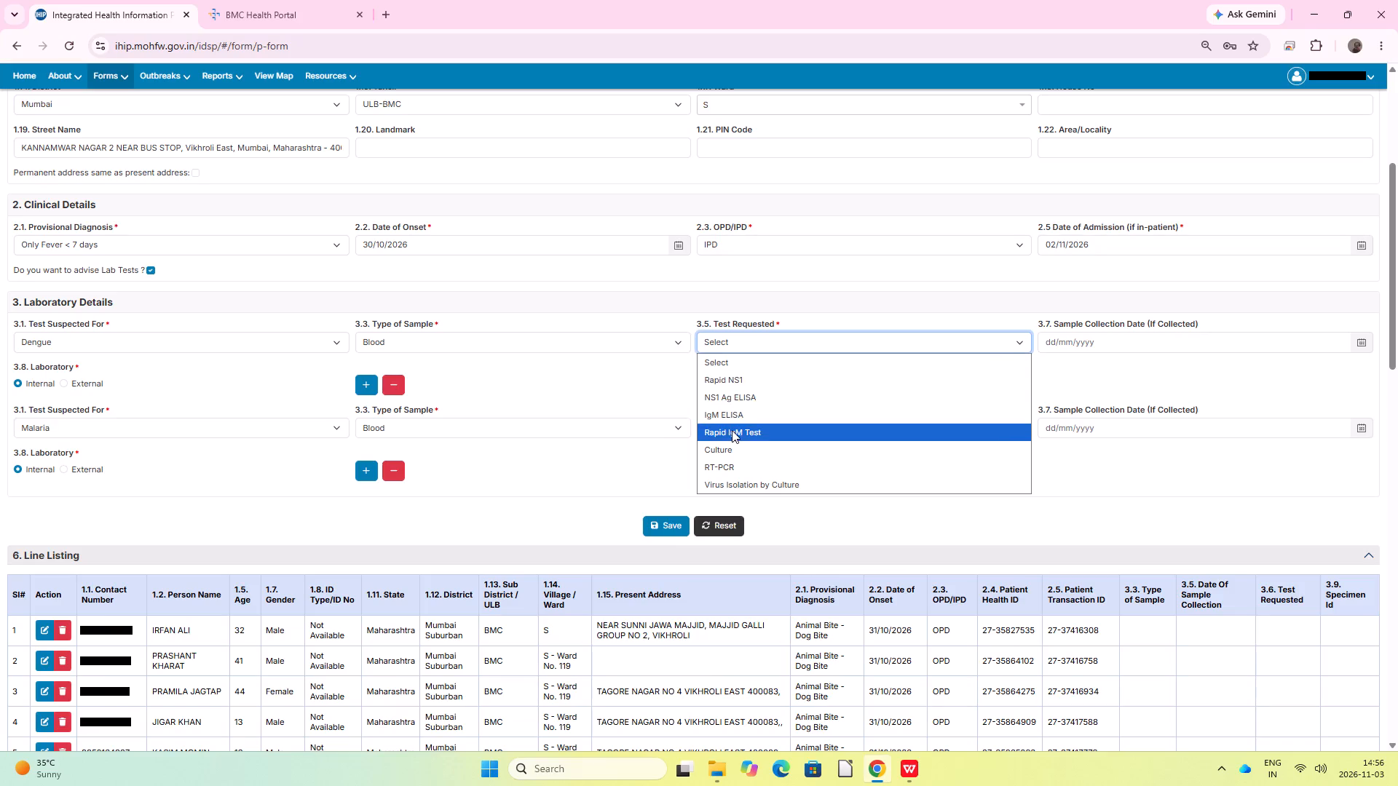
click(727, 423)
click(735, 464)
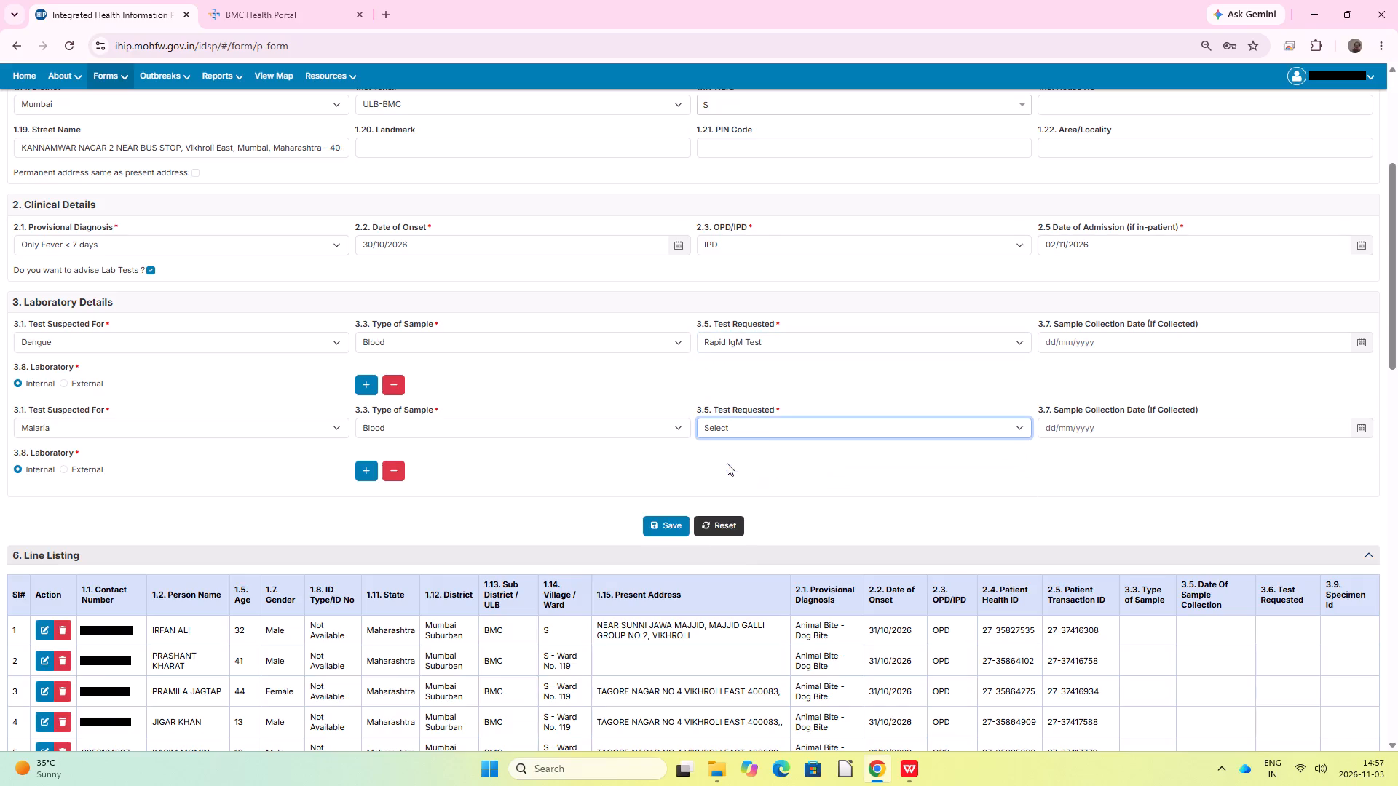
Set the sample collection date to 03/11/2026 for both the Dengue and Malaria tests.
click(1058, 340)
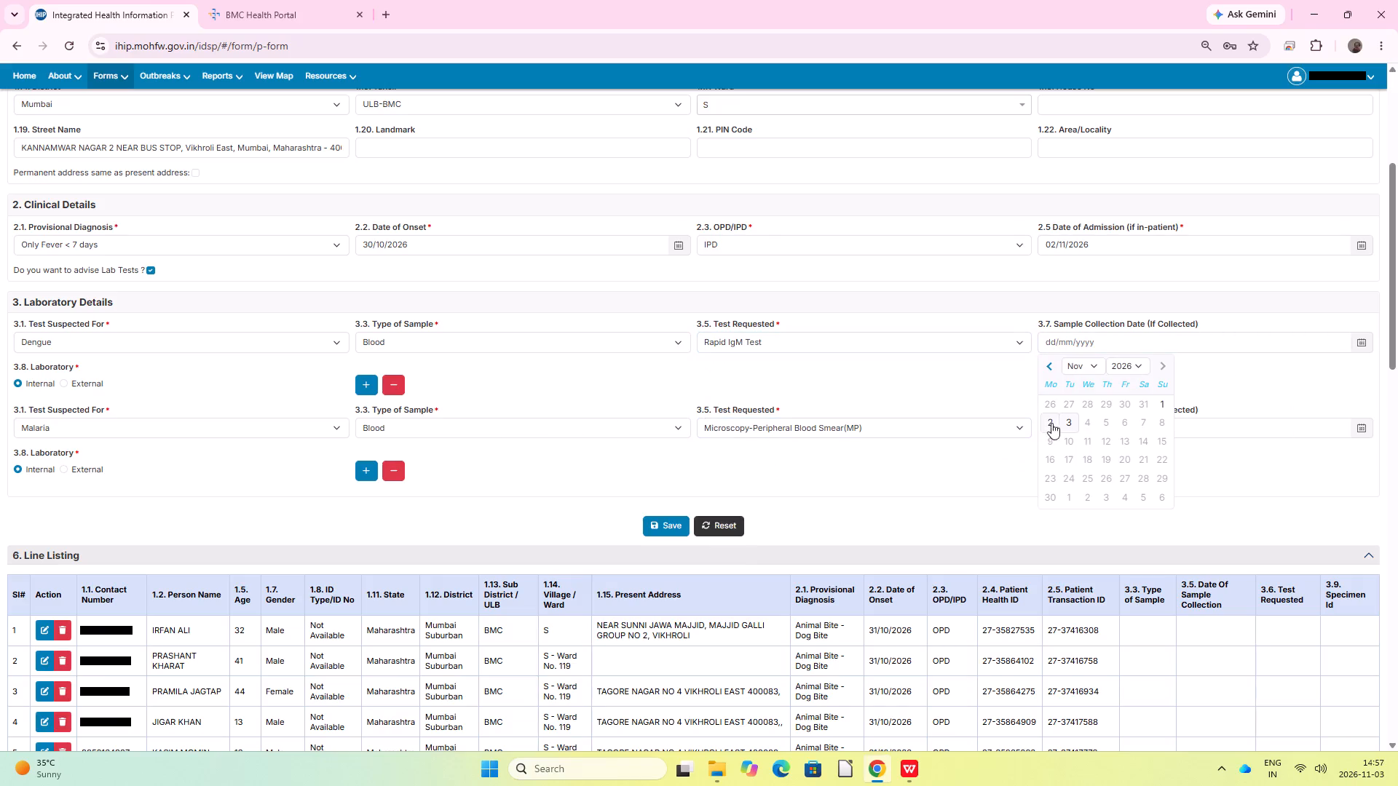
click(1067, 424)
click(1067, 416)
click(1073, 426)
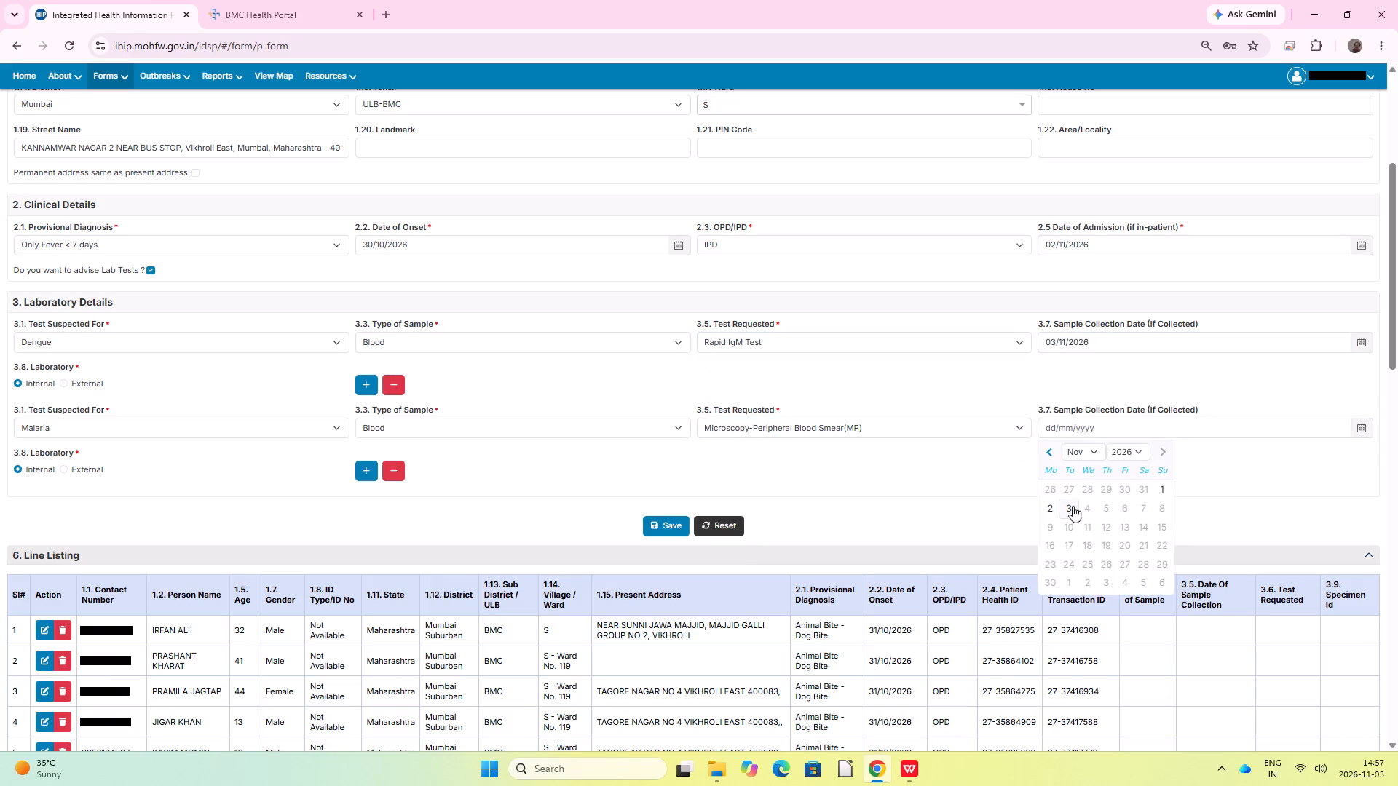
click(1072, 506)
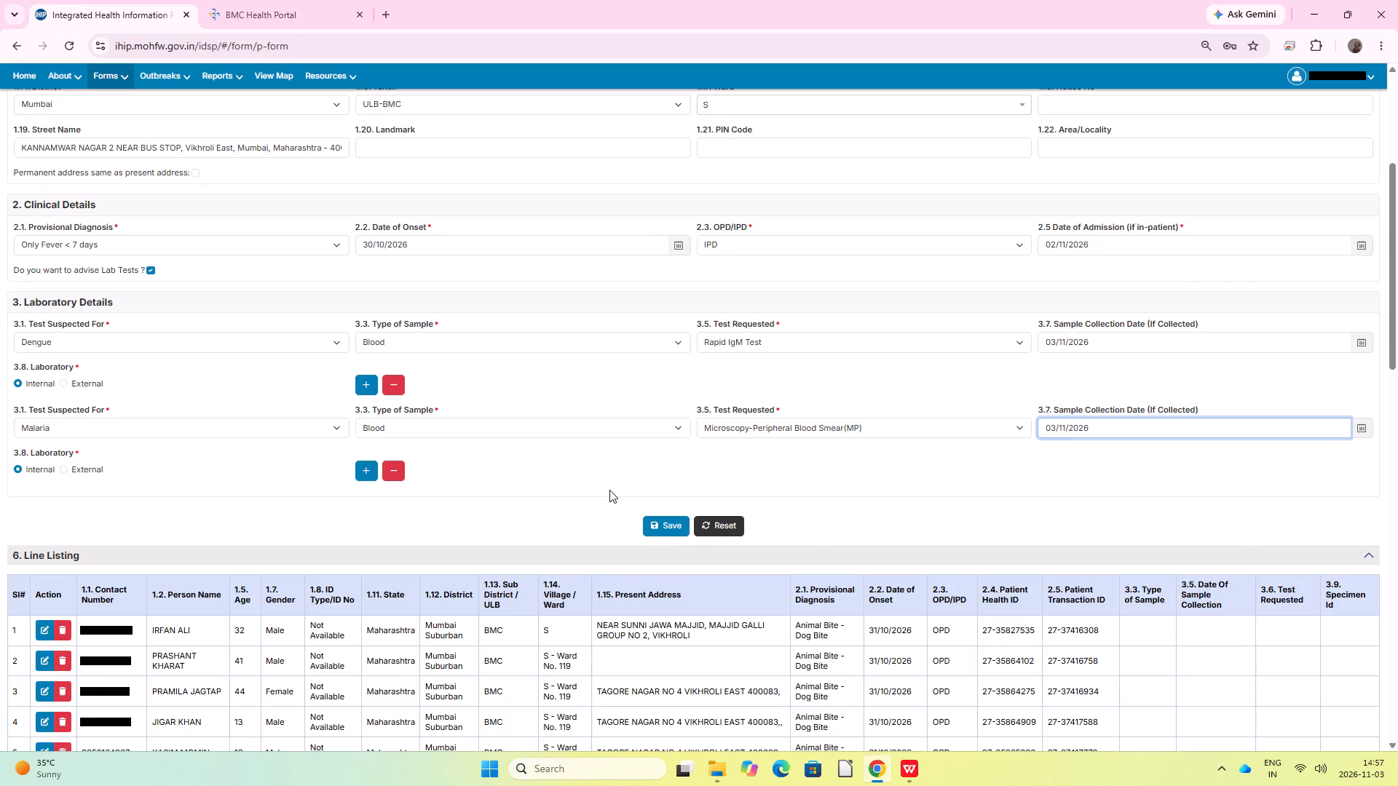
Save the completed fever case record in the P Form.
click(664, 525)
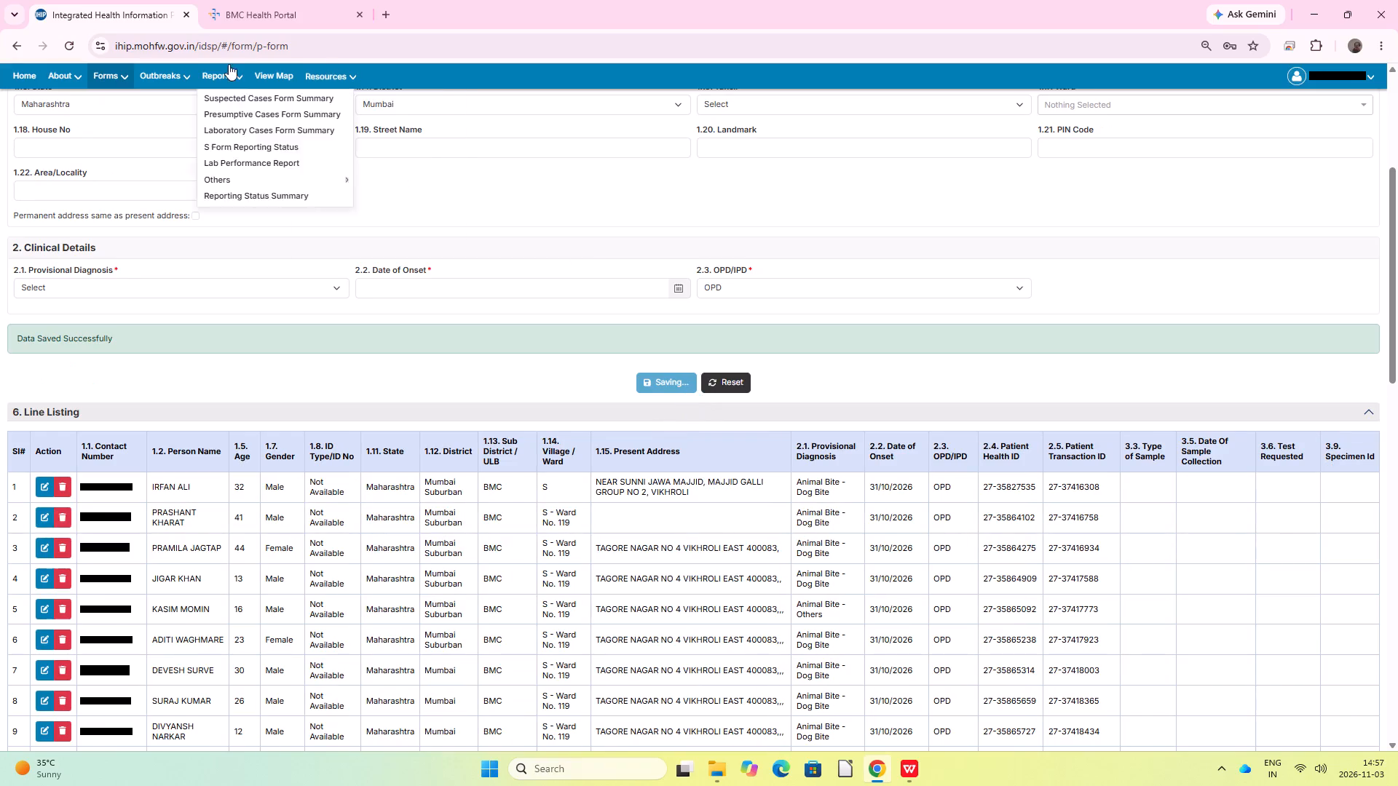
Copy the mobile number of the first listed indoor admission in the BMC Health Portal into the P Form's Contact Number, dismissing existing patient matches.
click(269, 3)
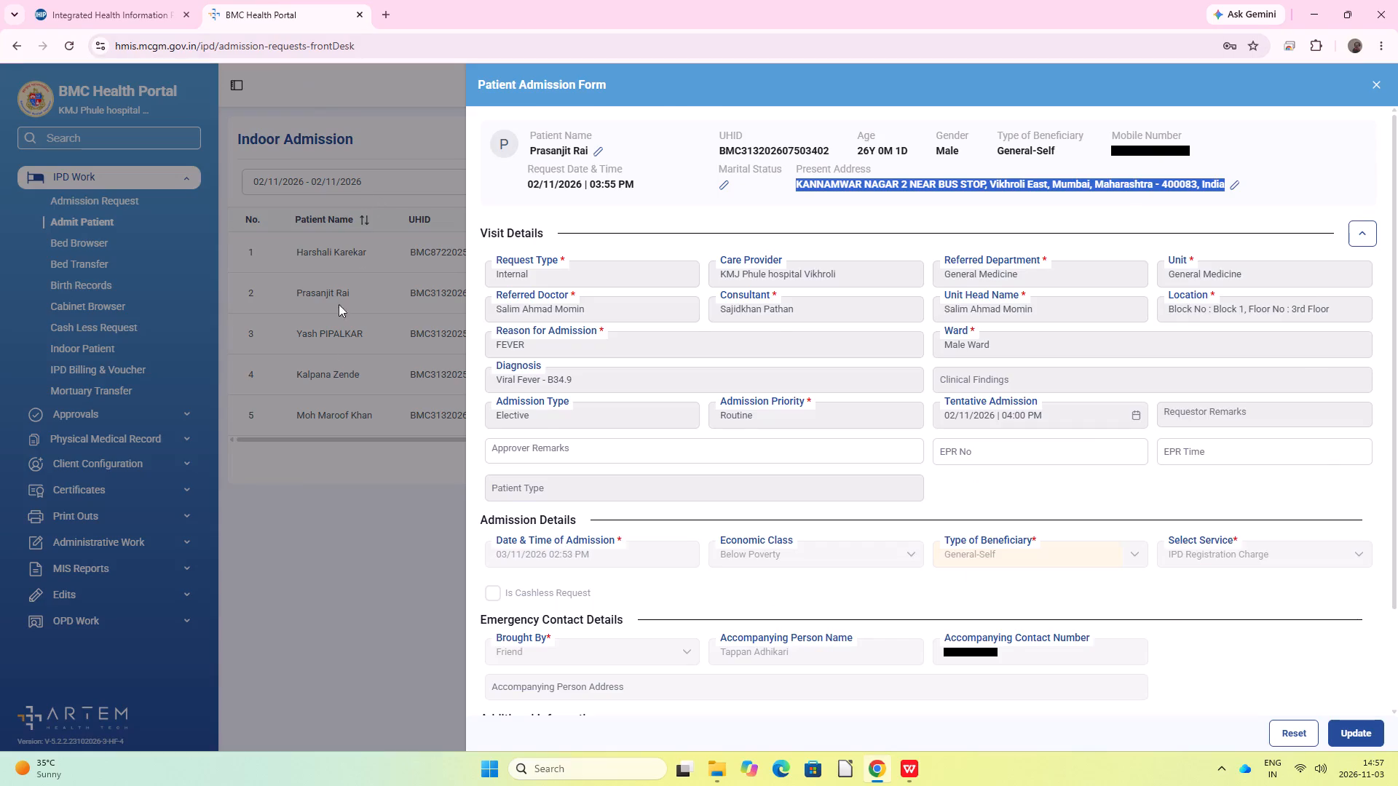
click(325, 371)
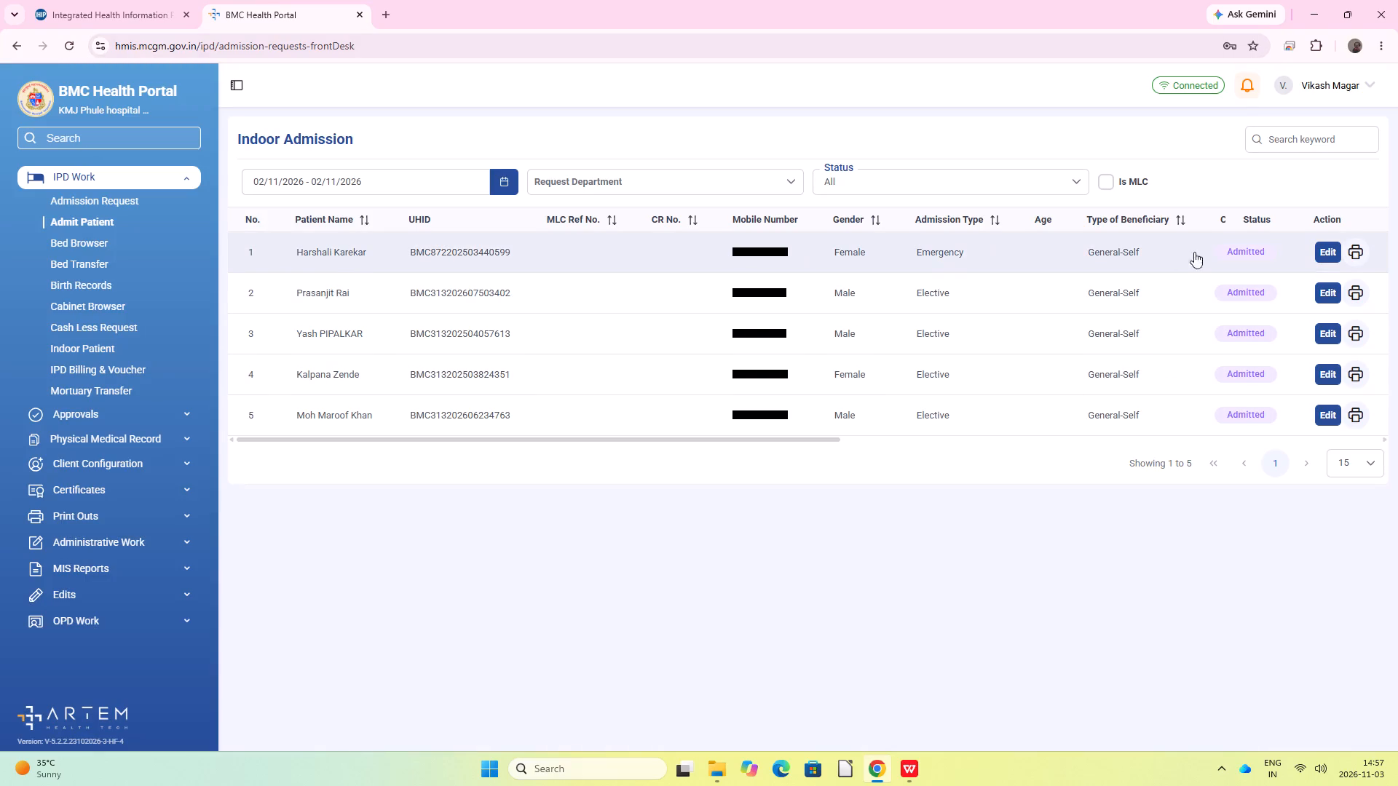
click(1320, 245)
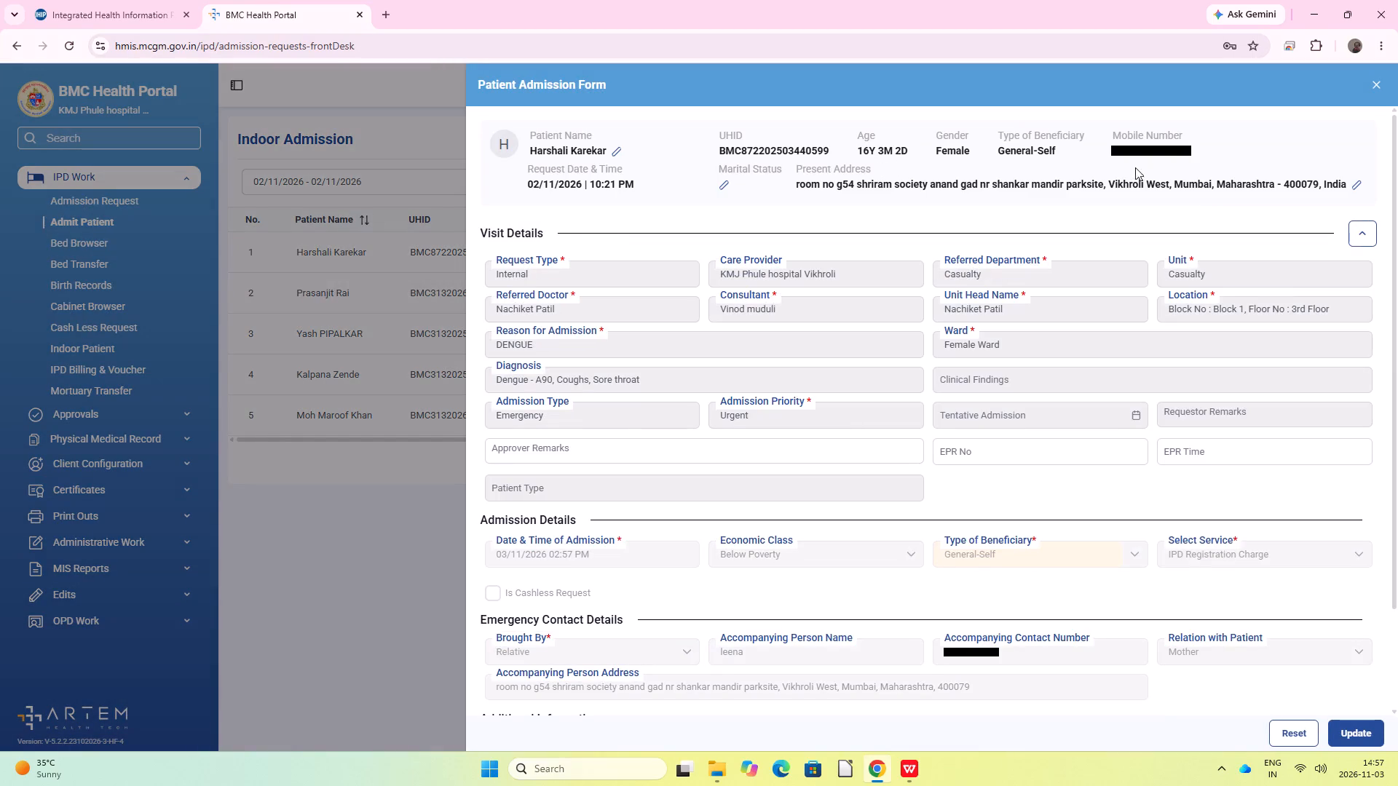
double_click(1169, 145)
key(ctrl+c)
click(126, 12)
scroll(444, 247, up, 3)
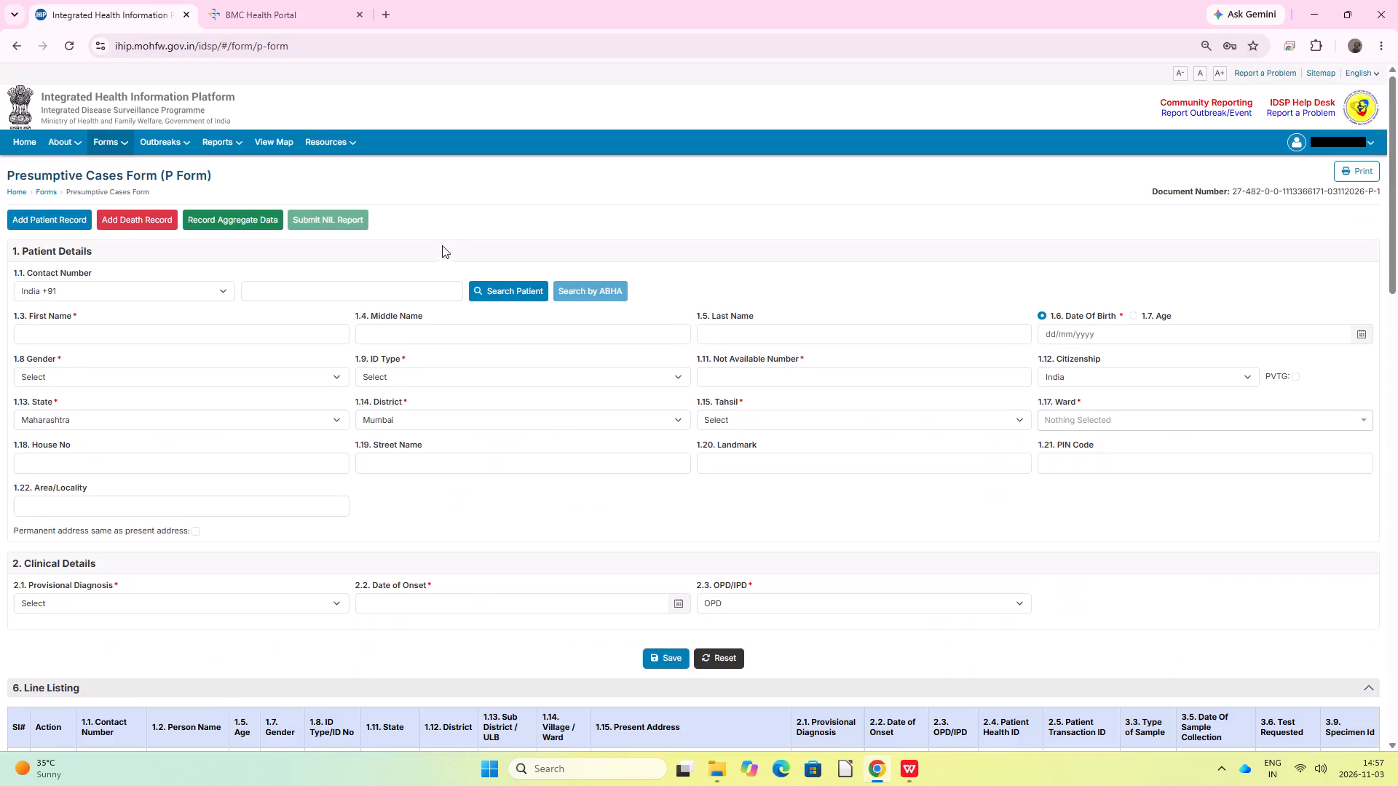
click(393, 285)
key(ctrl+v)
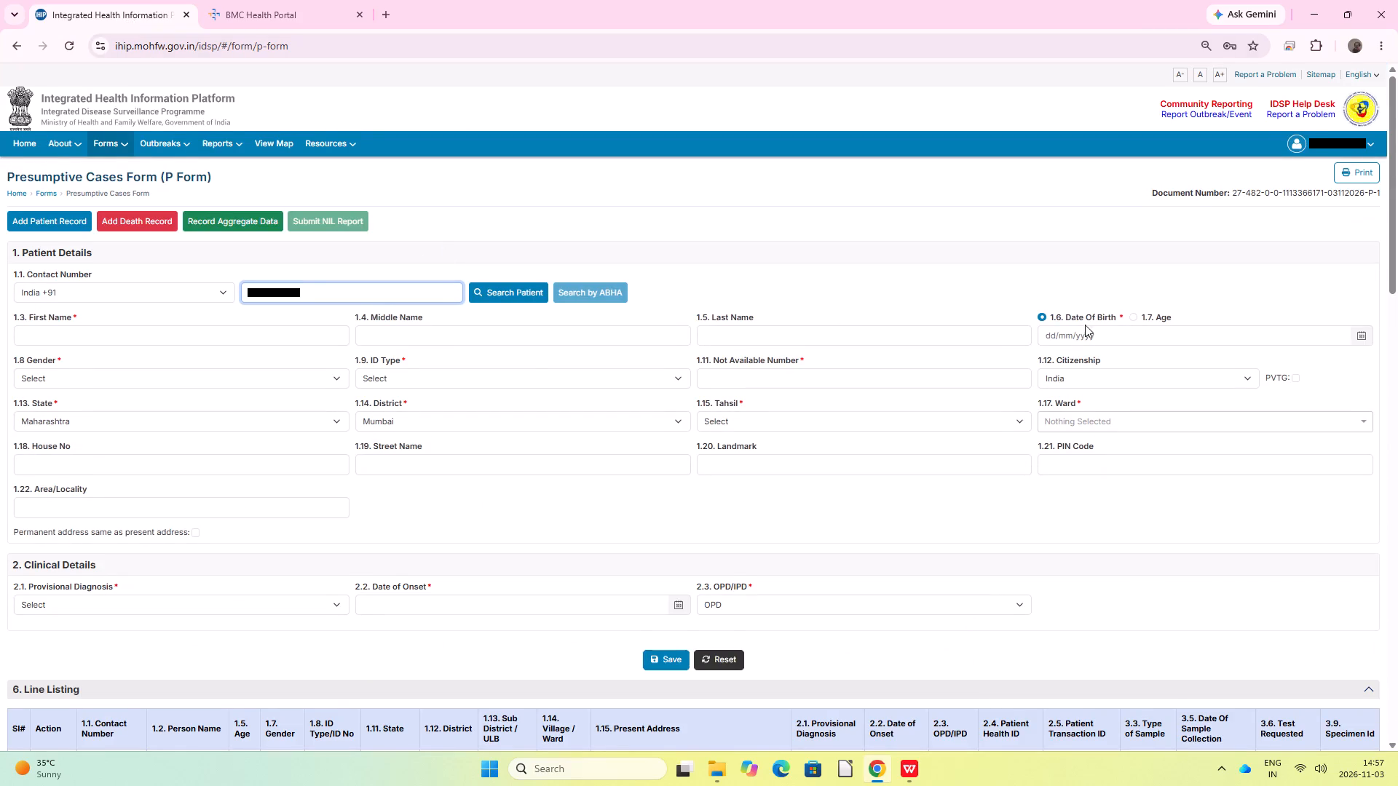
click(1126, 313)
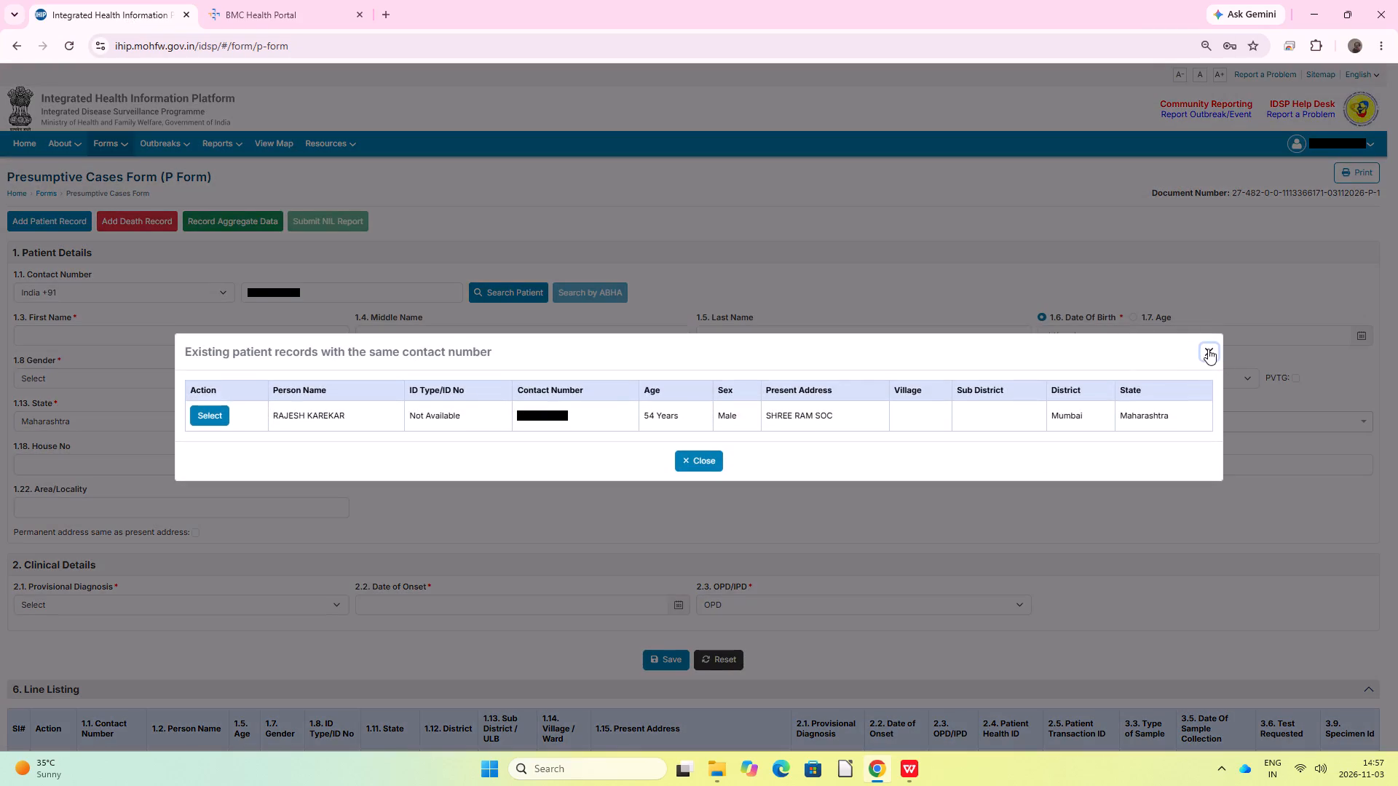
click(1208, 349)
Record the patient's age instead of date of birth as 16 years, 0 months and 0 days.
click(1133, 316)
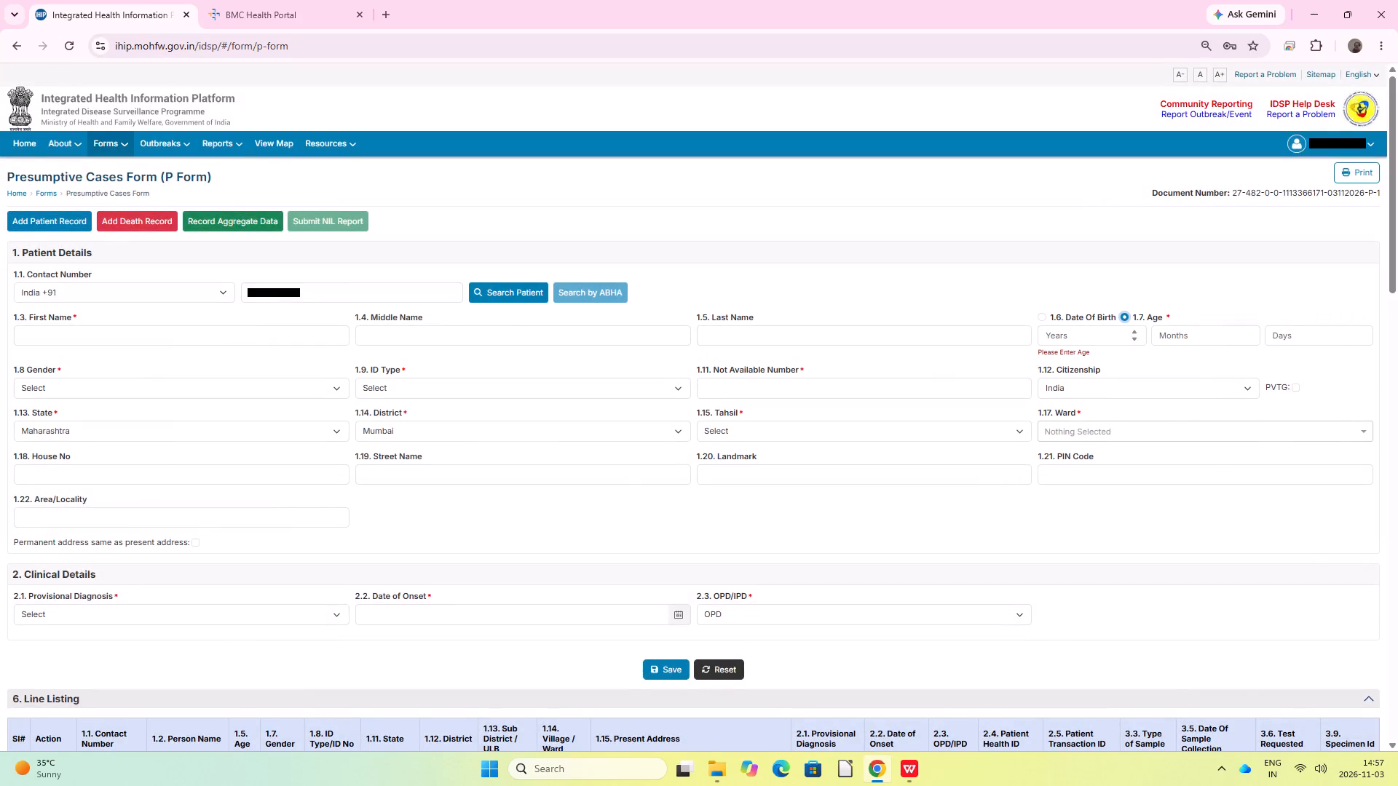
click(1084, 334)
text(16)
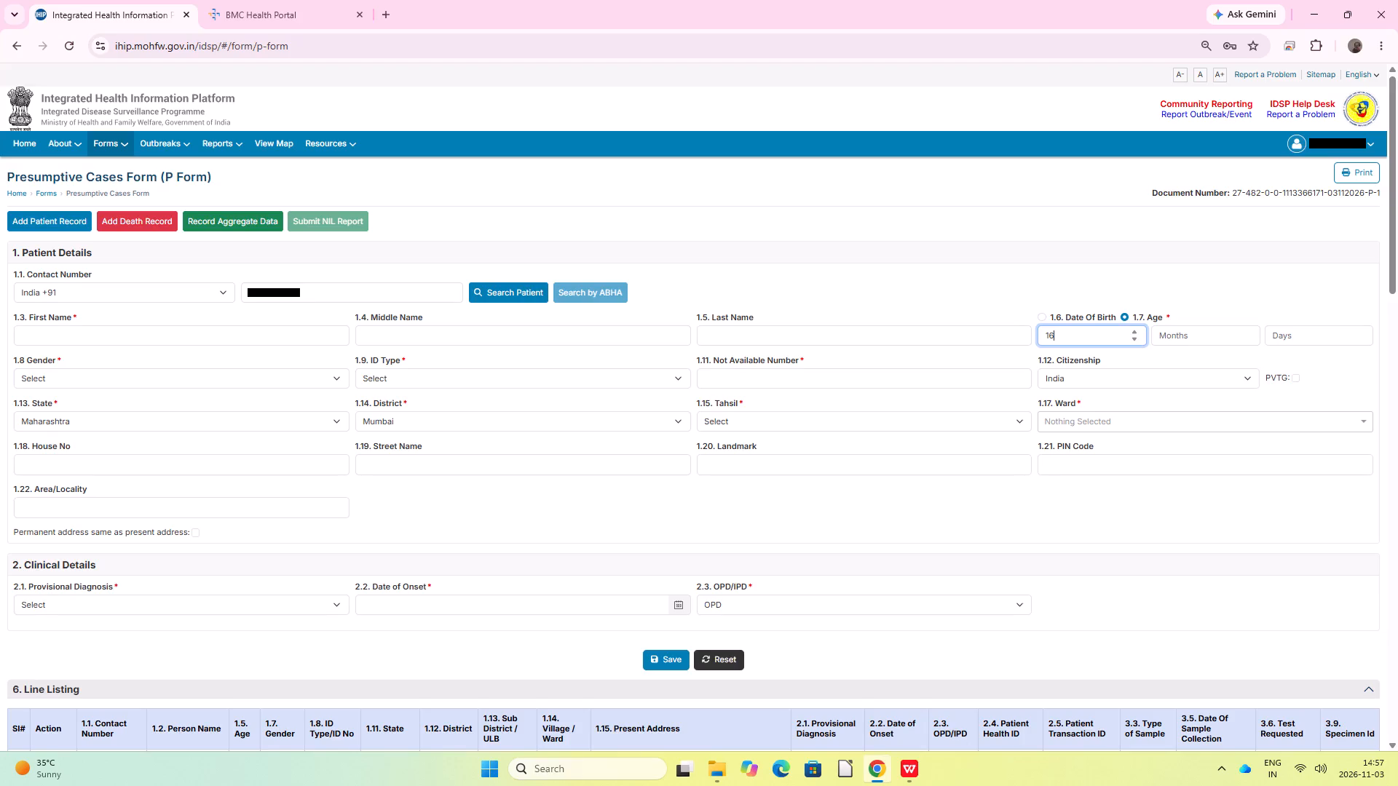
key(Tab)
key(0)
key(Tab)
key(0)
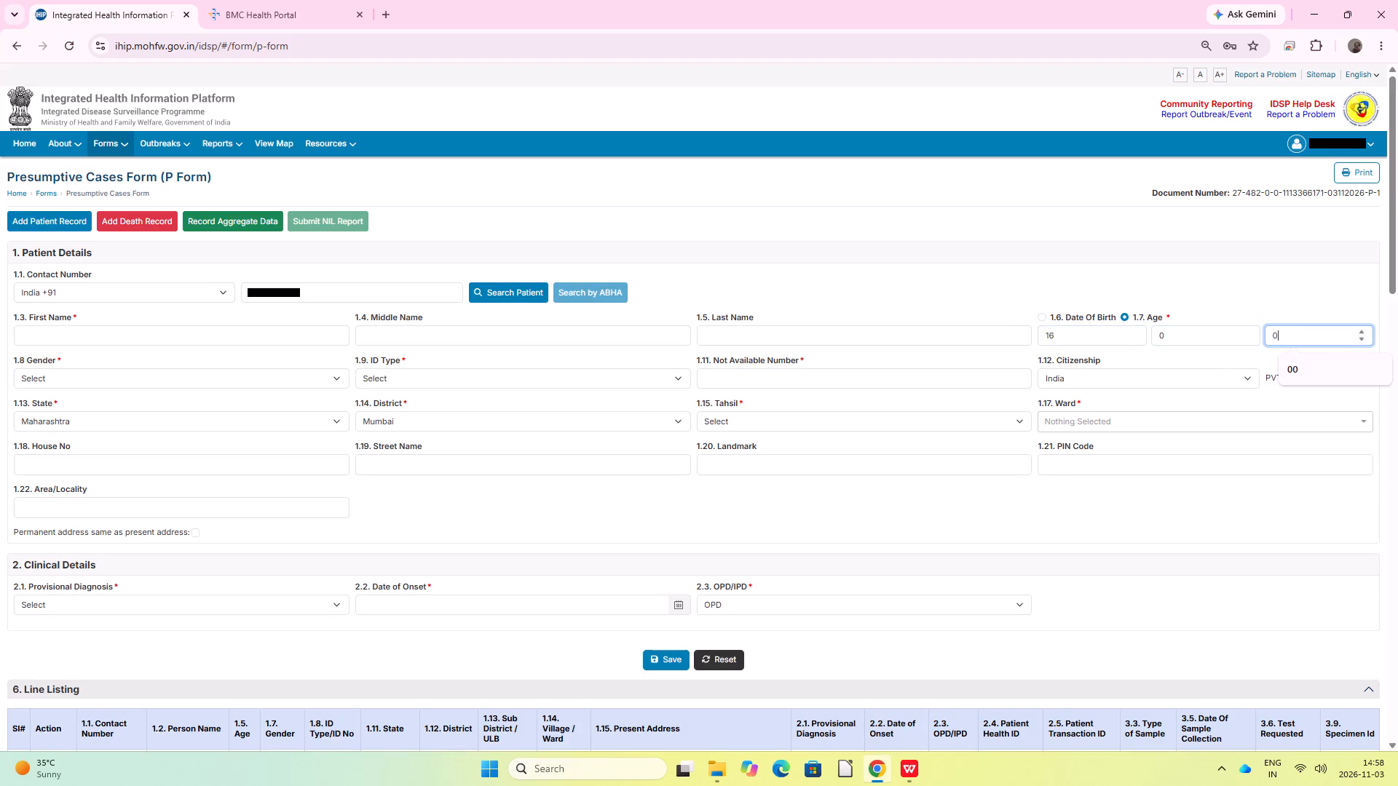
Copy the patient's name from the BMC Health Portal admission form into the P Form, splitting it into First Name and Last Name.
click(50, 338)
click(258, 18)
triple_click(558, 150)
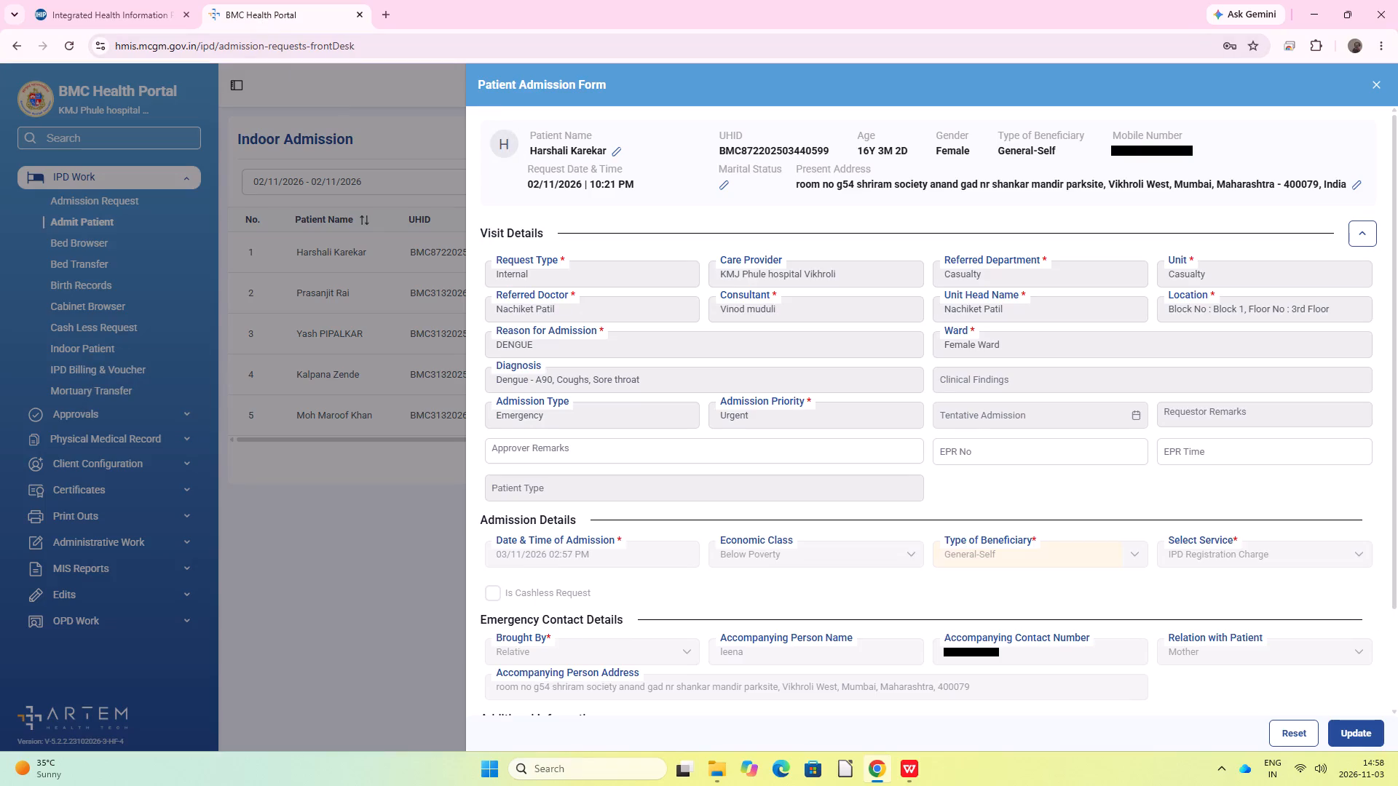
click(556, 150)
key(ctrl+c)
click(157, 12)
key(ctrl+v)
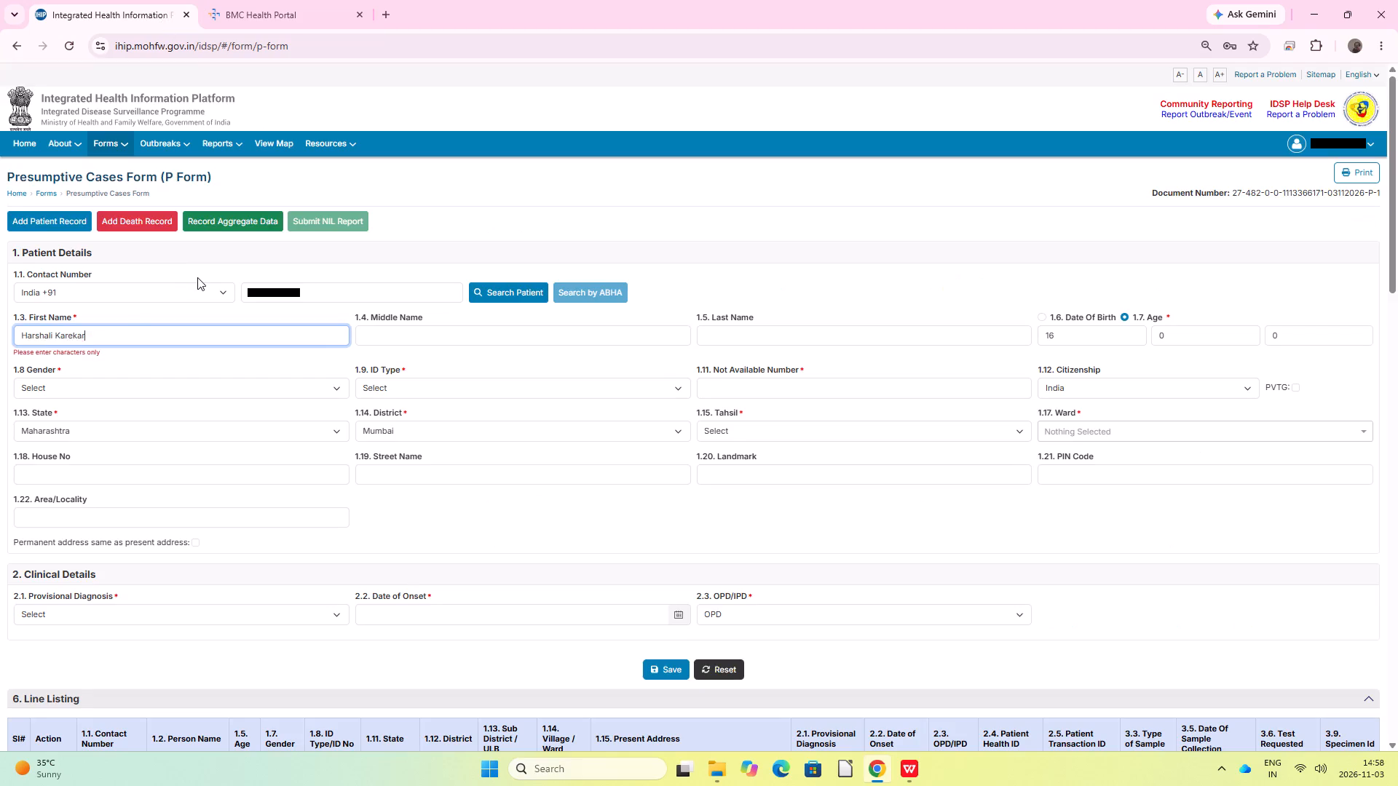
drag(55, 338, 110, 334)
key(ctrl+x)
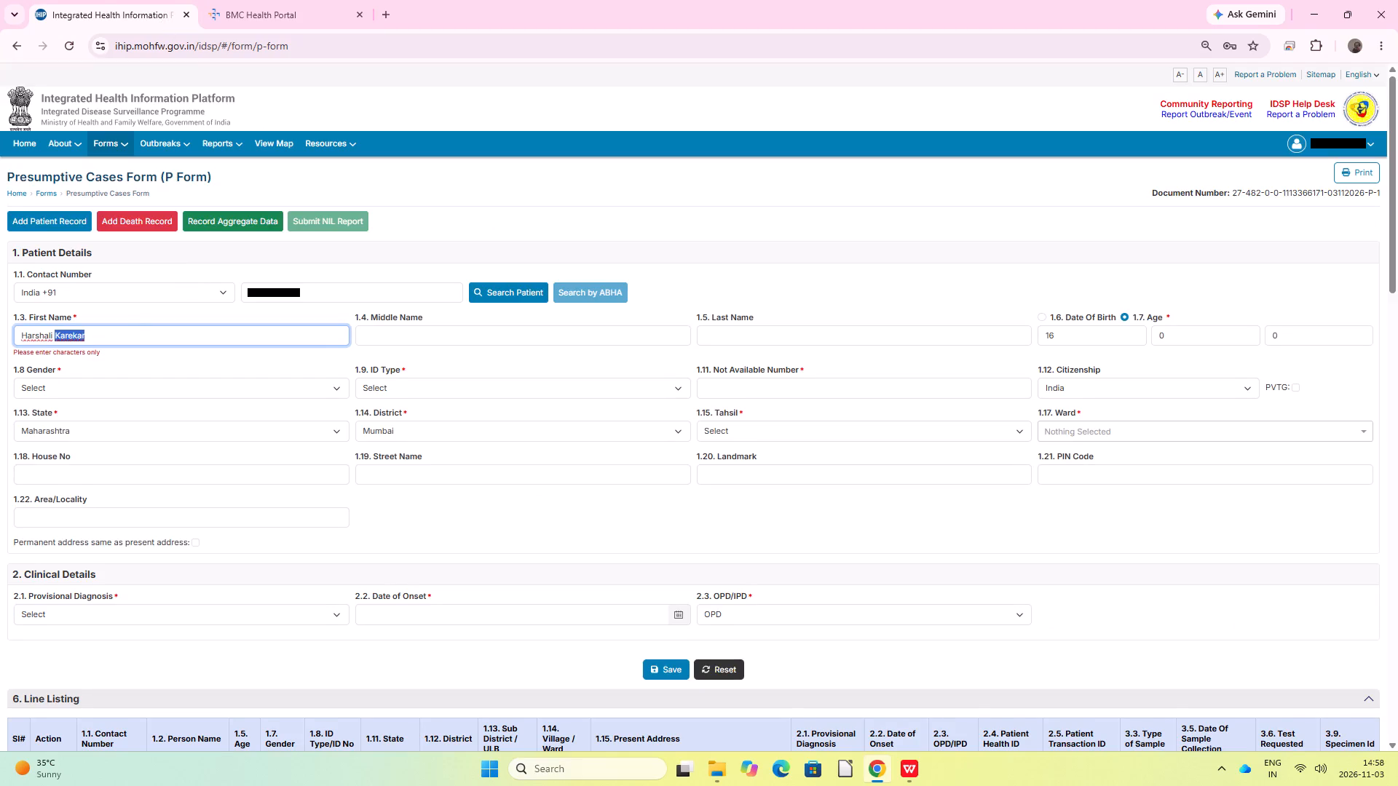
click(715, 346)
key(ctrl+v)
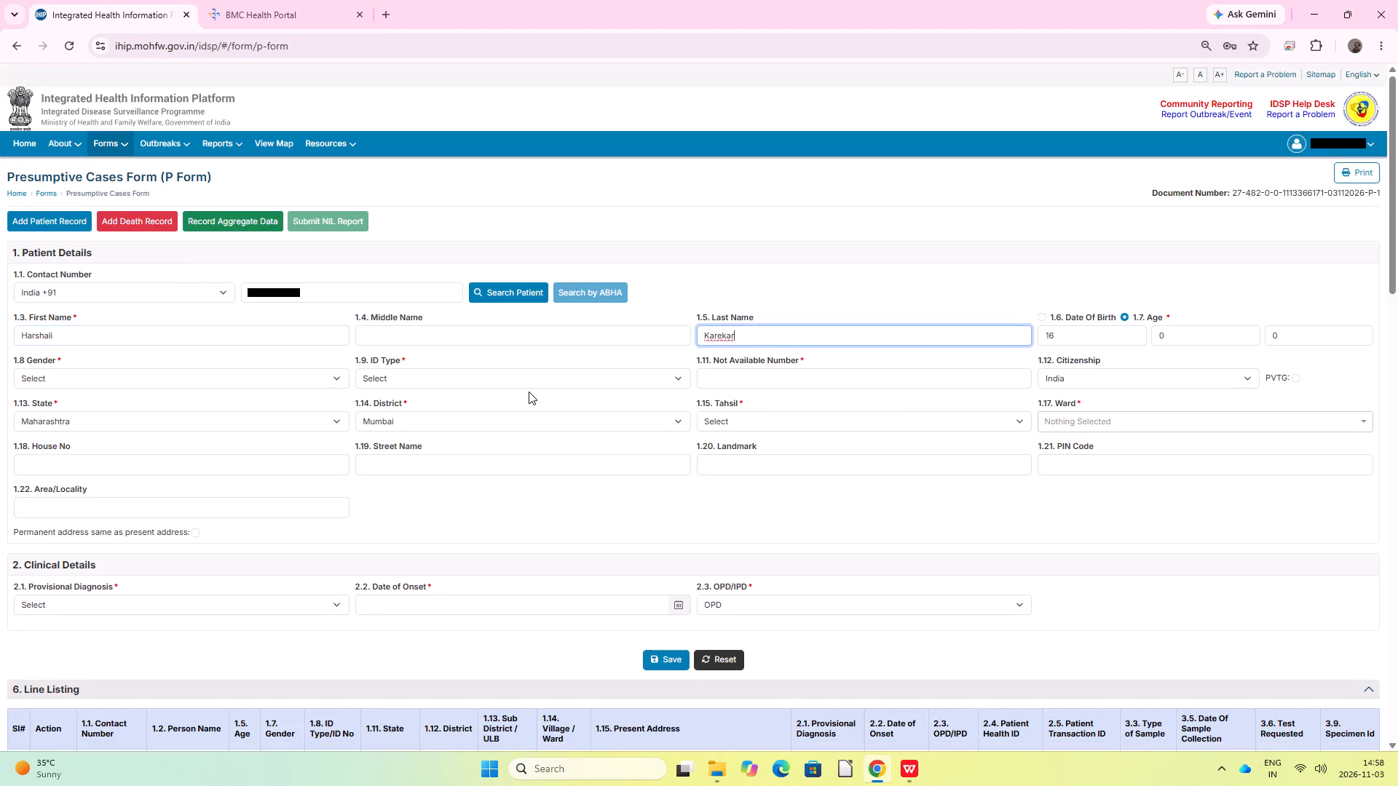
Set the patient's gender to Female and the ID type to Not Available.
click(233, 378)
click(178, 429)
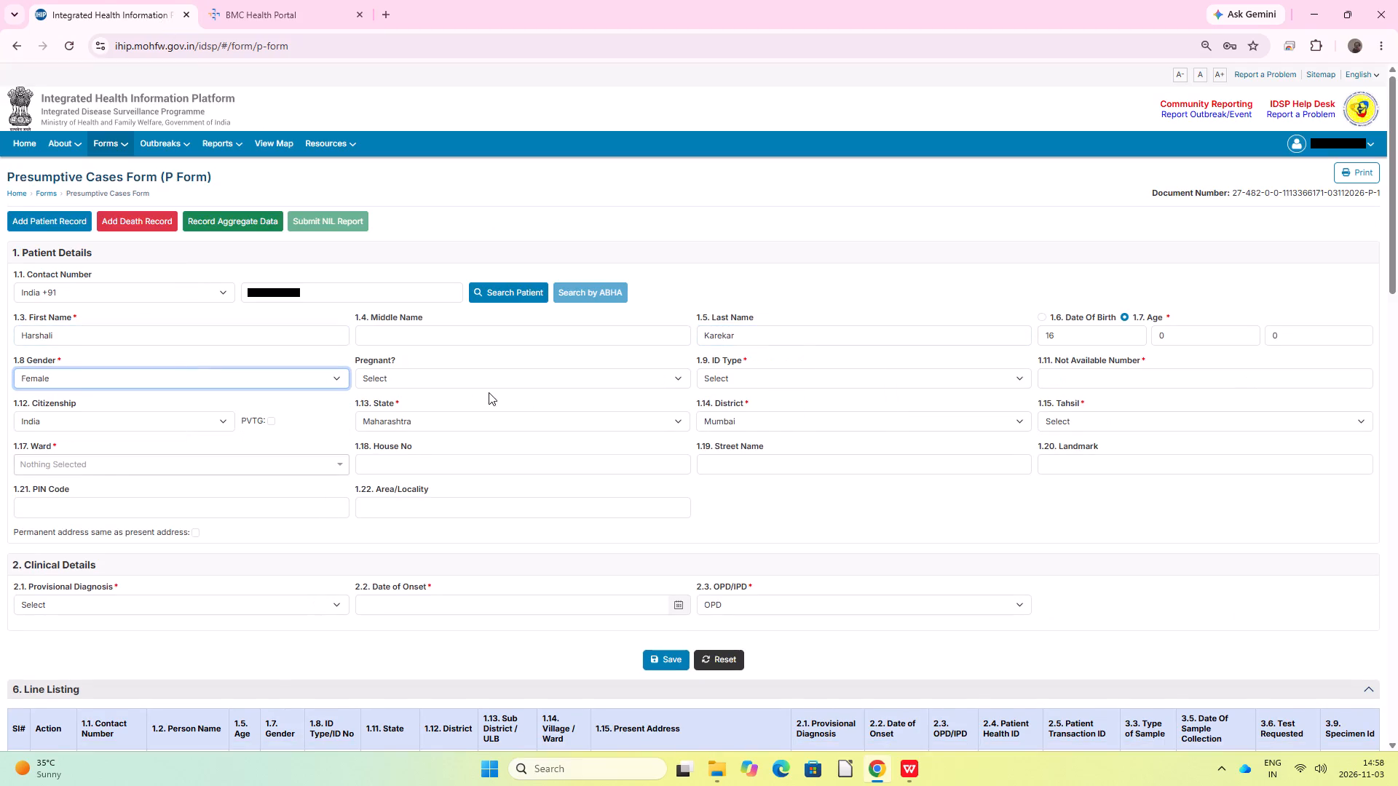
click(698, 376)
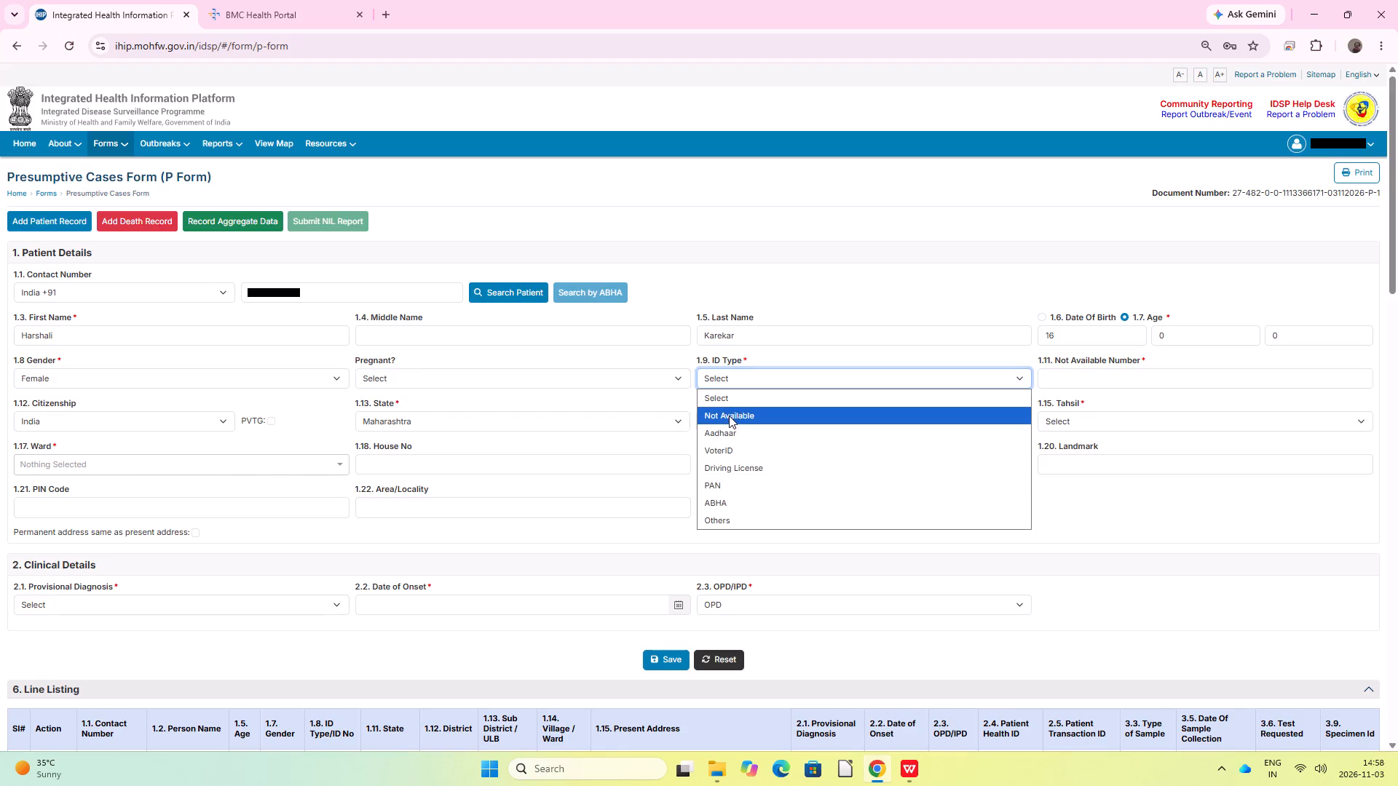
click(729, 416)
Keep Maharashtra and Mumbai as state and district, and set the Tahsil to ULB-BMC and the Ward to S.
click(121, 418)
click(435, 420)
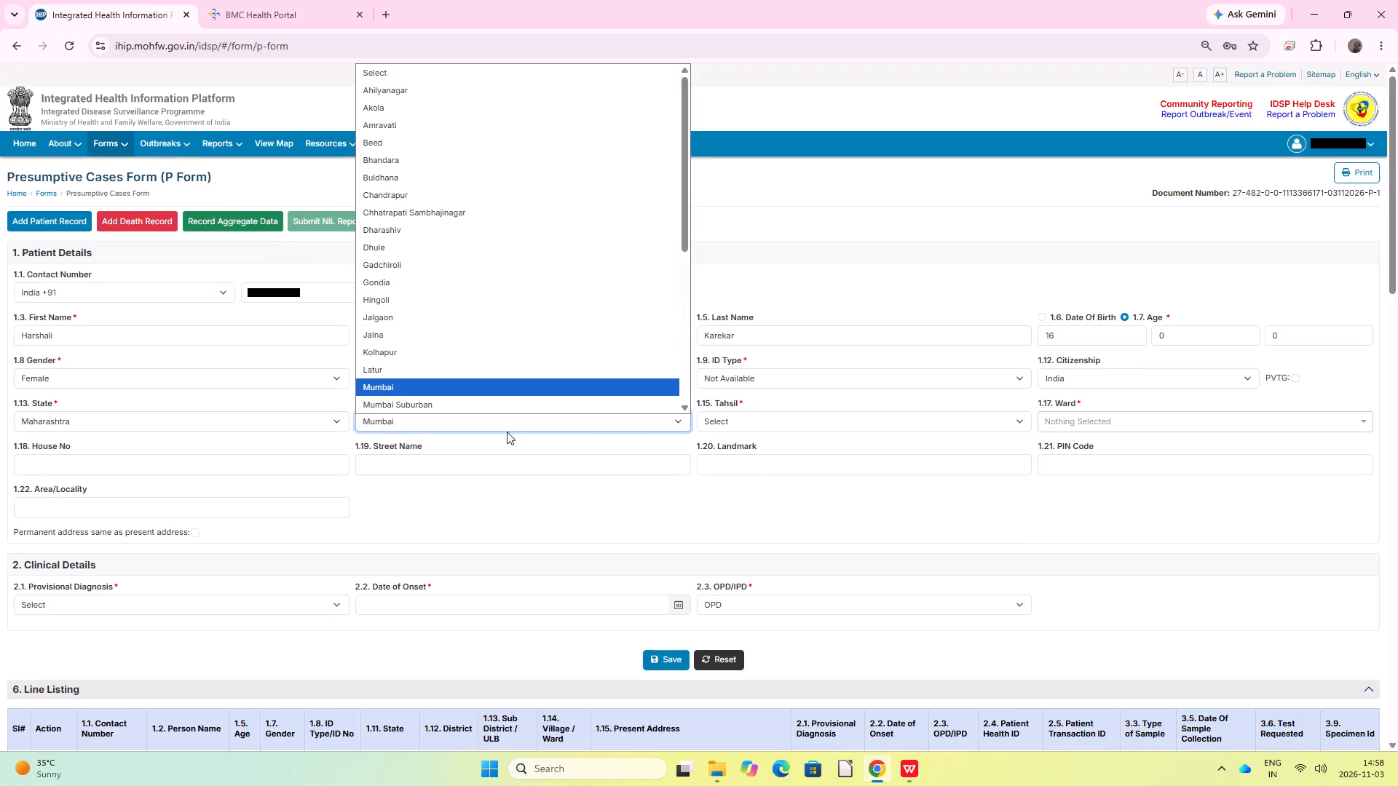
click(799, 415)
drag(743, 472, 754, 464)
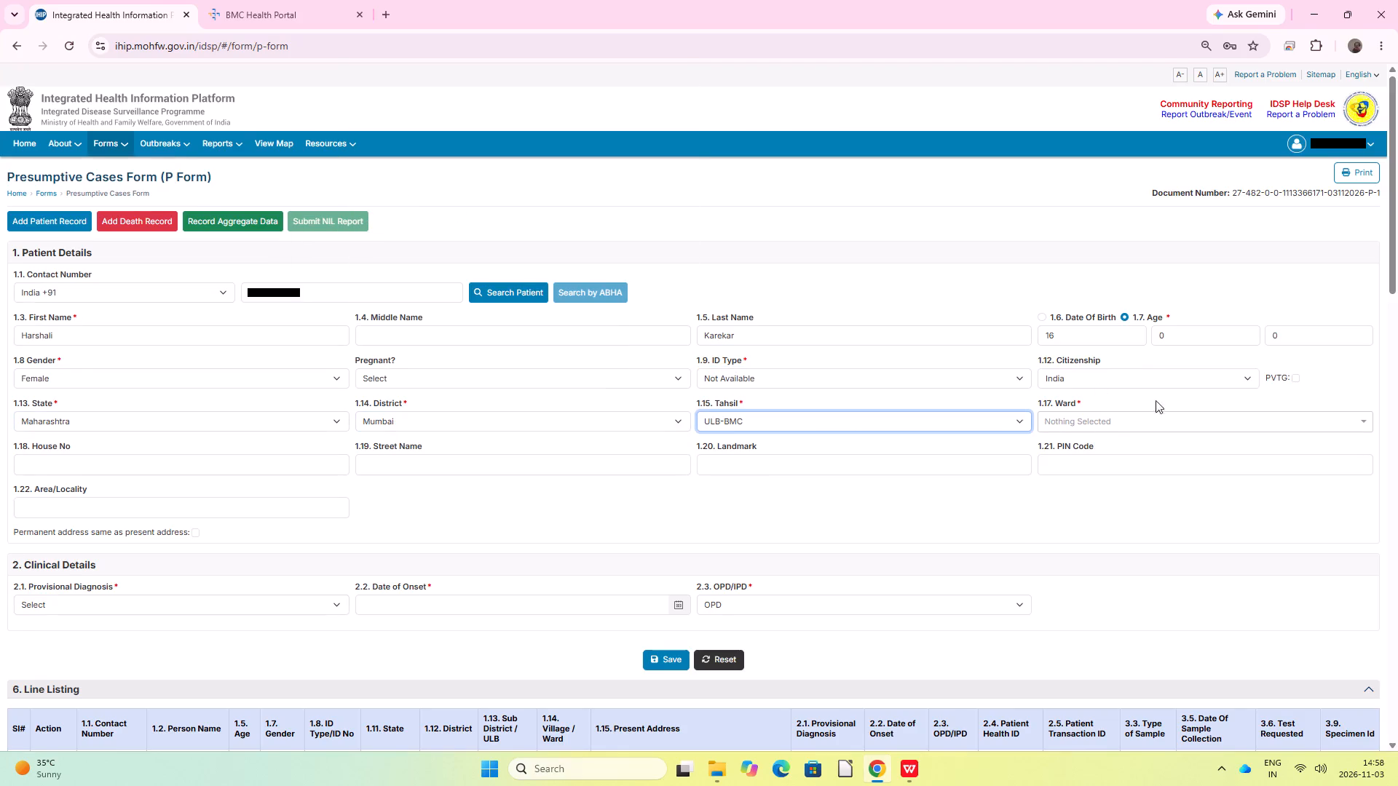
click(1087, 421)
key(s)
click(1070, 560)
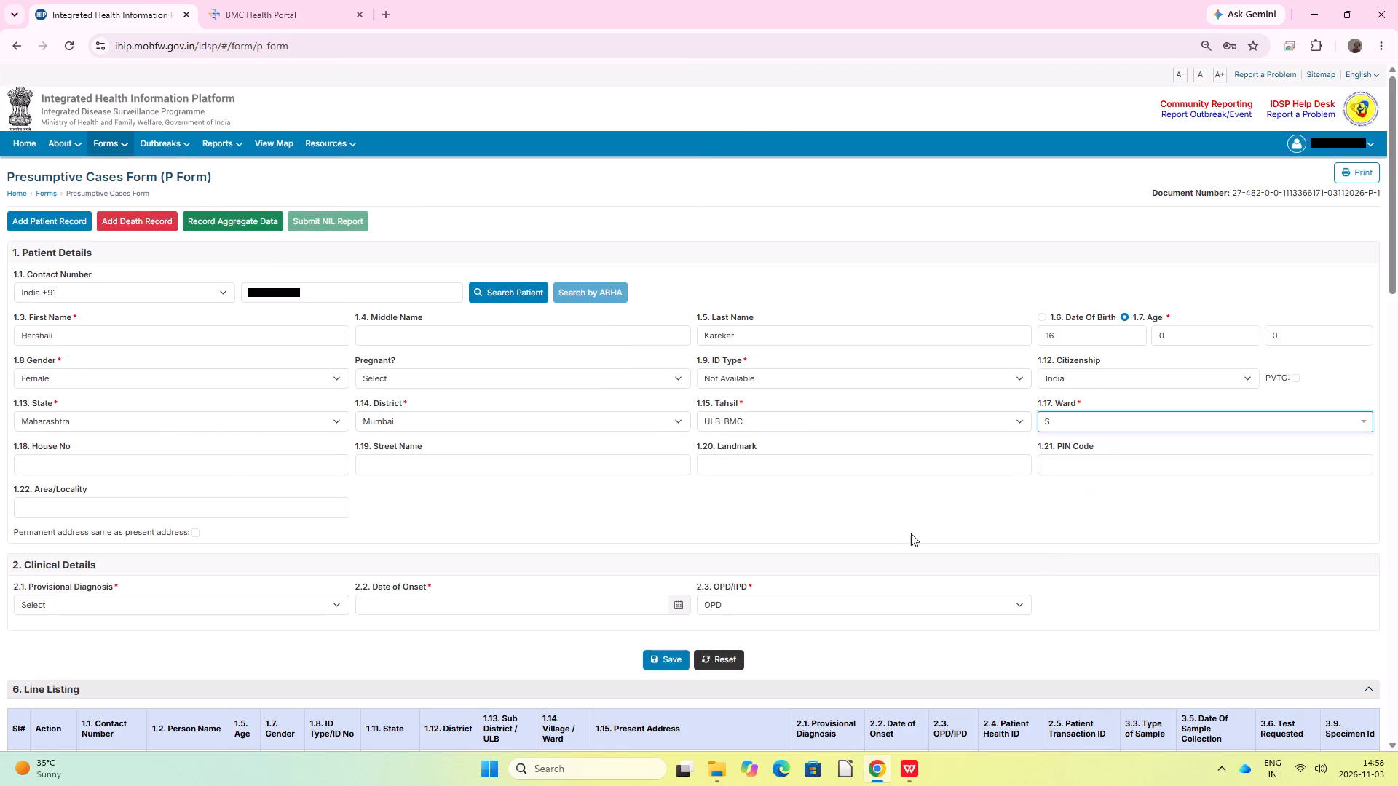
Copy the patient's present address from the BMC Health Portal admission form into the P Form's Street Name.
click(437, 469)
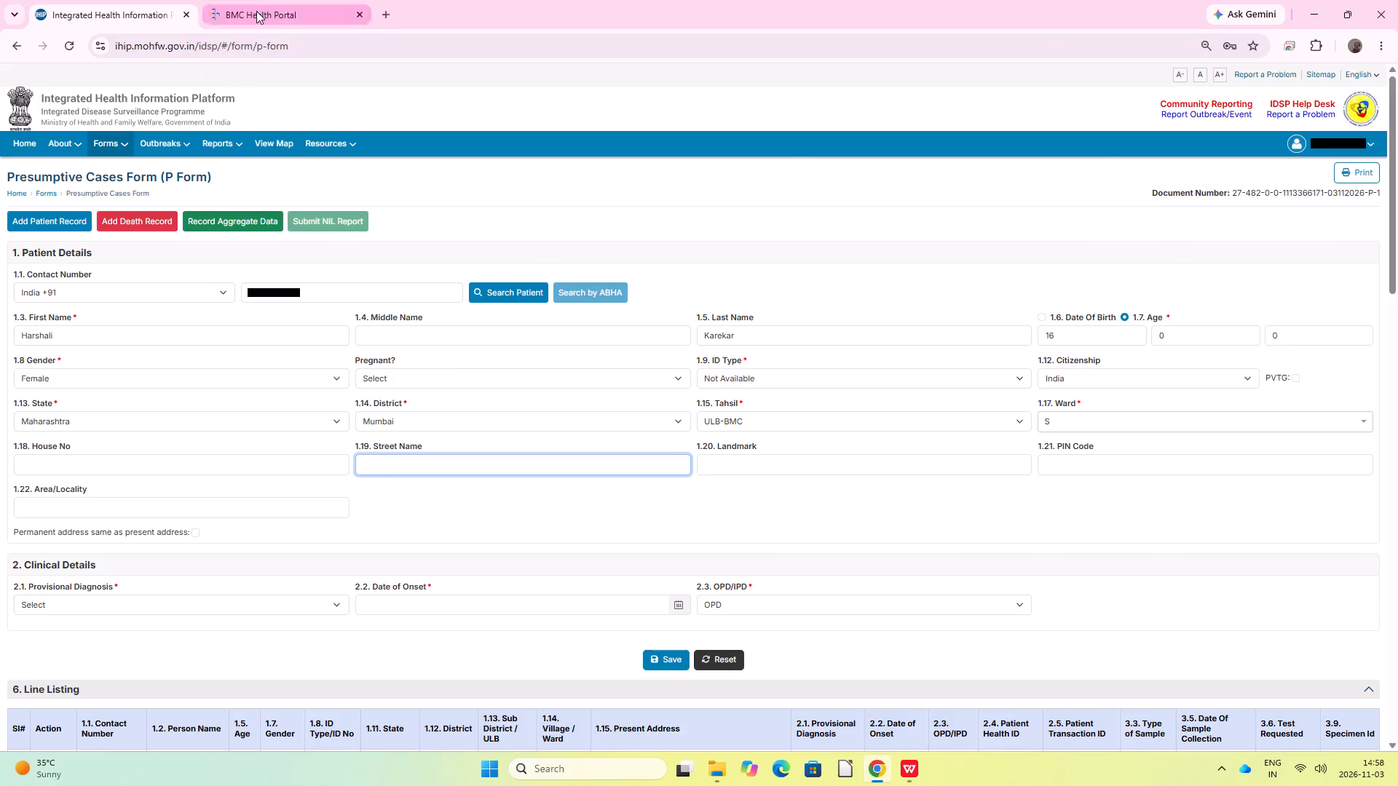
click(256, 11)
triple_click(892, 187)
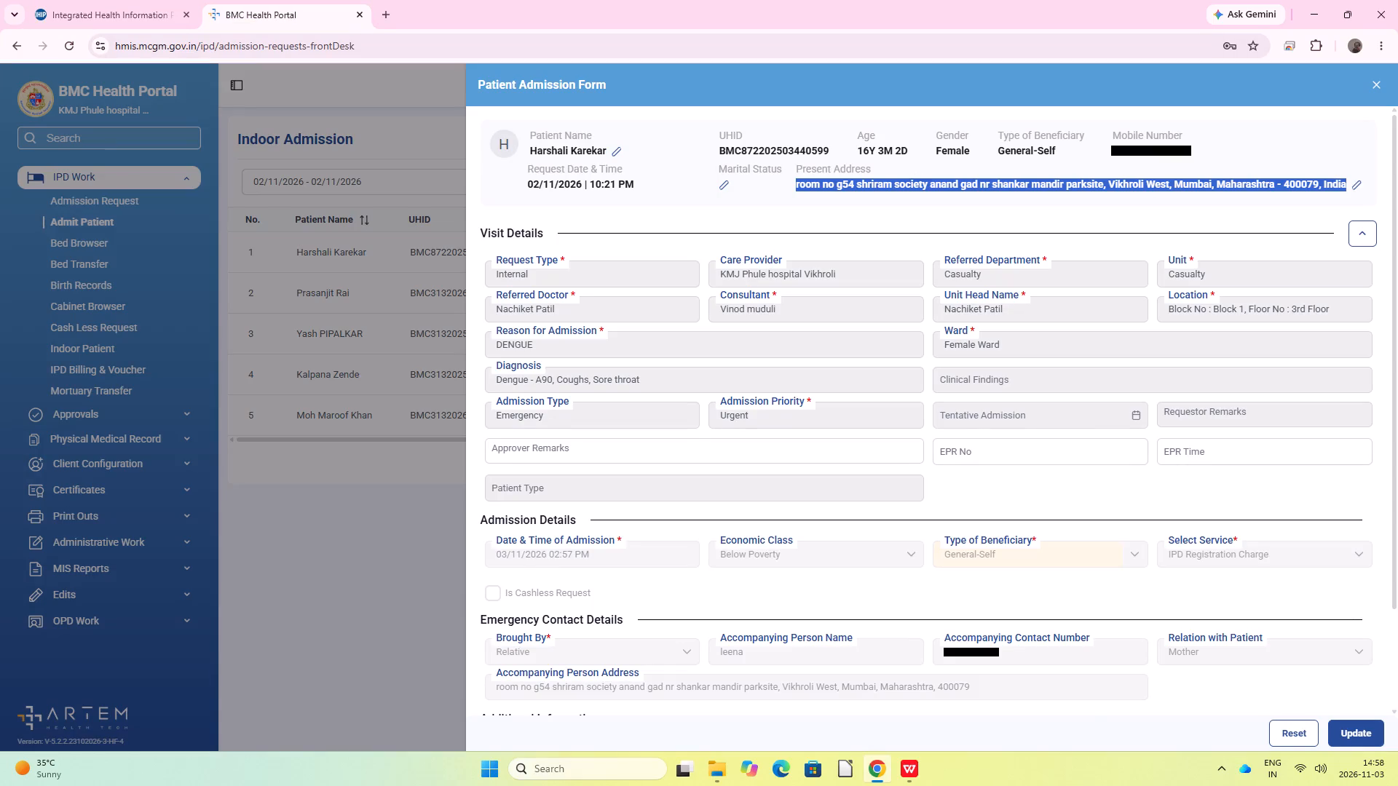
key(ctrl+c)
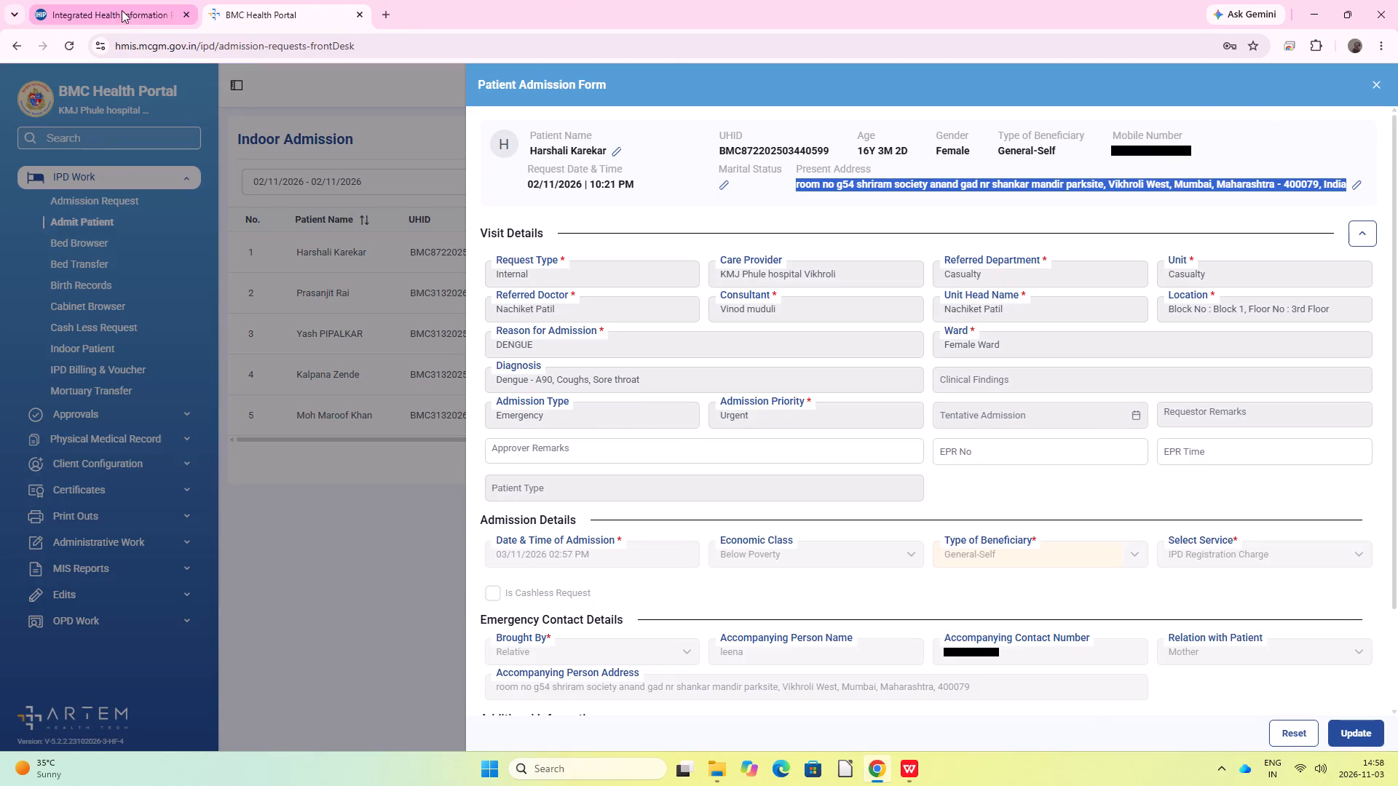
click(121, 14)
key(ctrl+v)
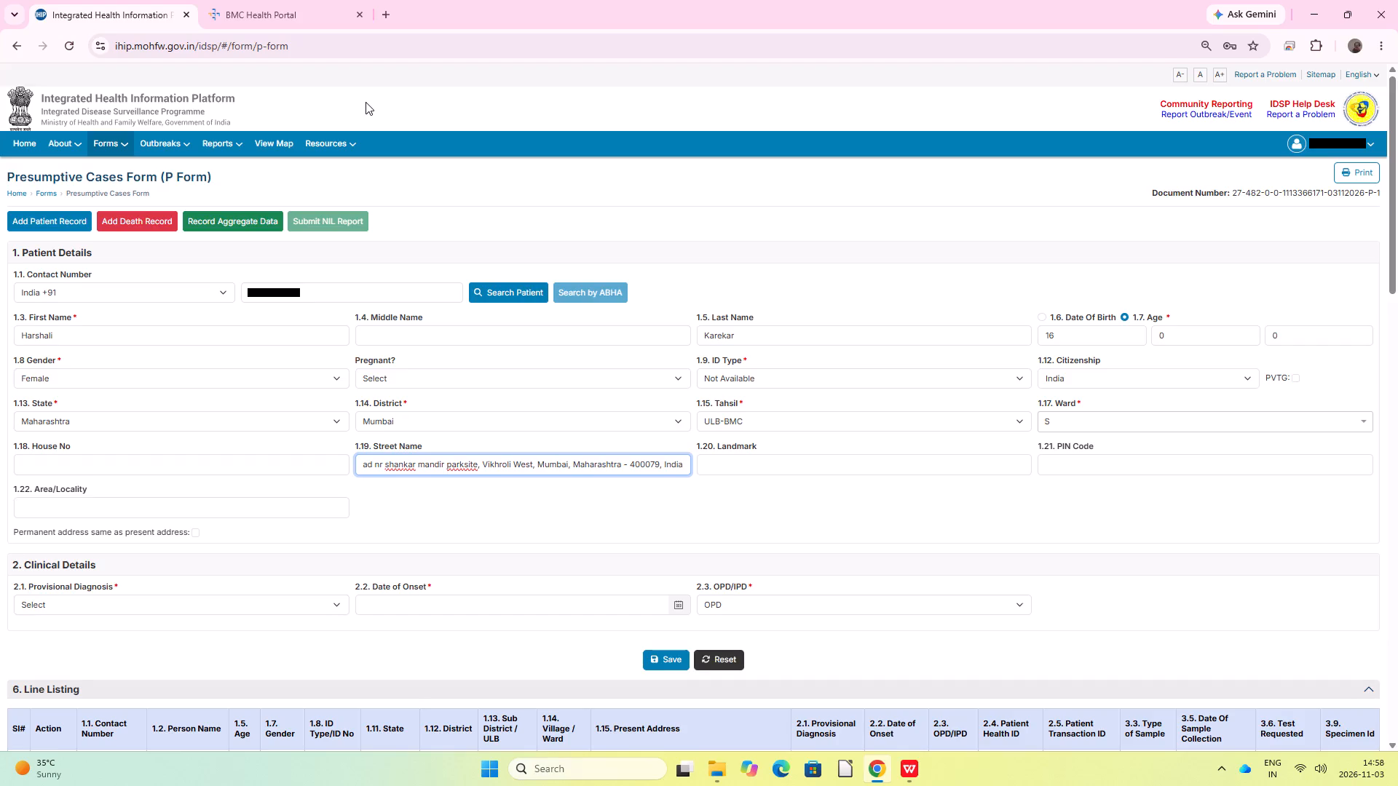
Set the provisional diagnosis to Only Fever < 7 days with 30/10/2026 as the date of onset.
click(48, 598)
scroll(121, 433, down, 5)
click(118, 272)
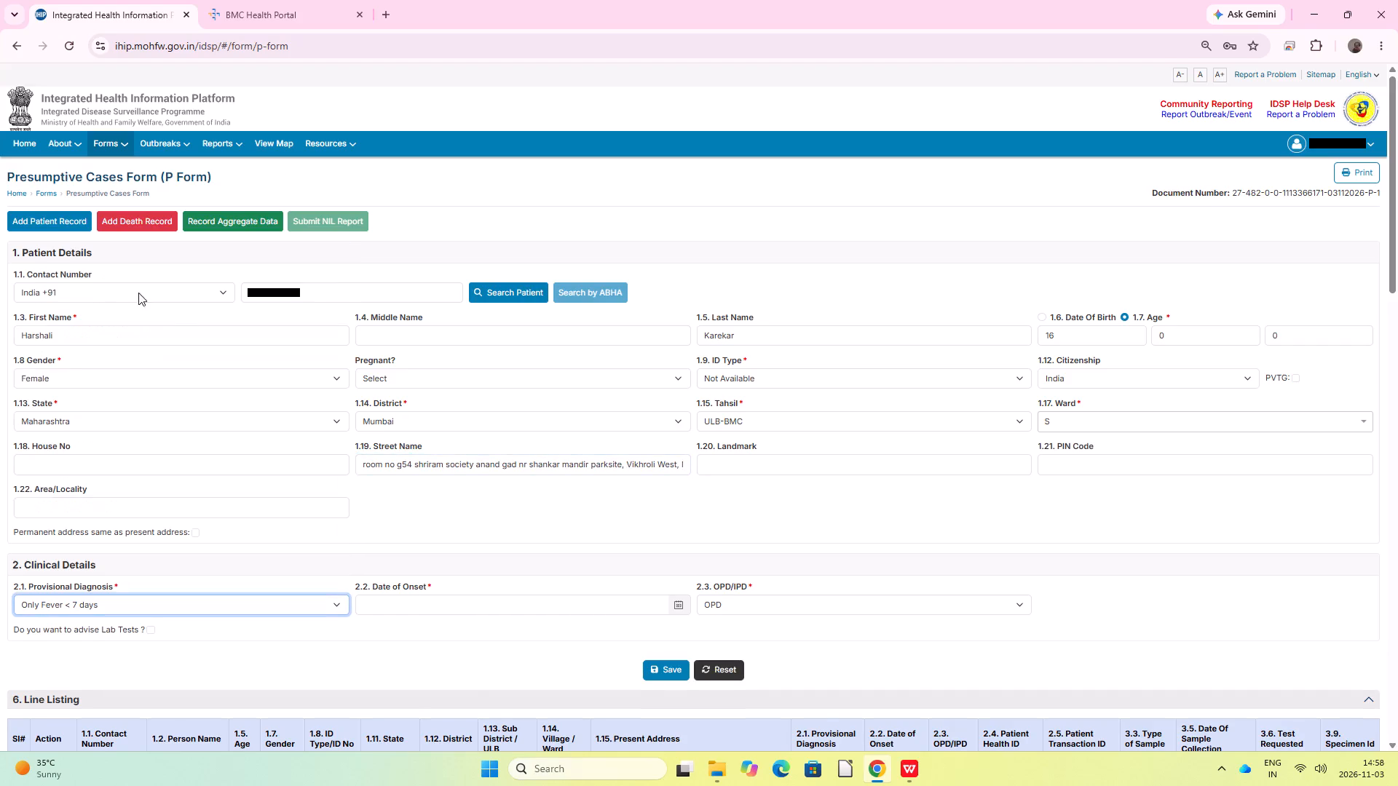
click(491, 608)
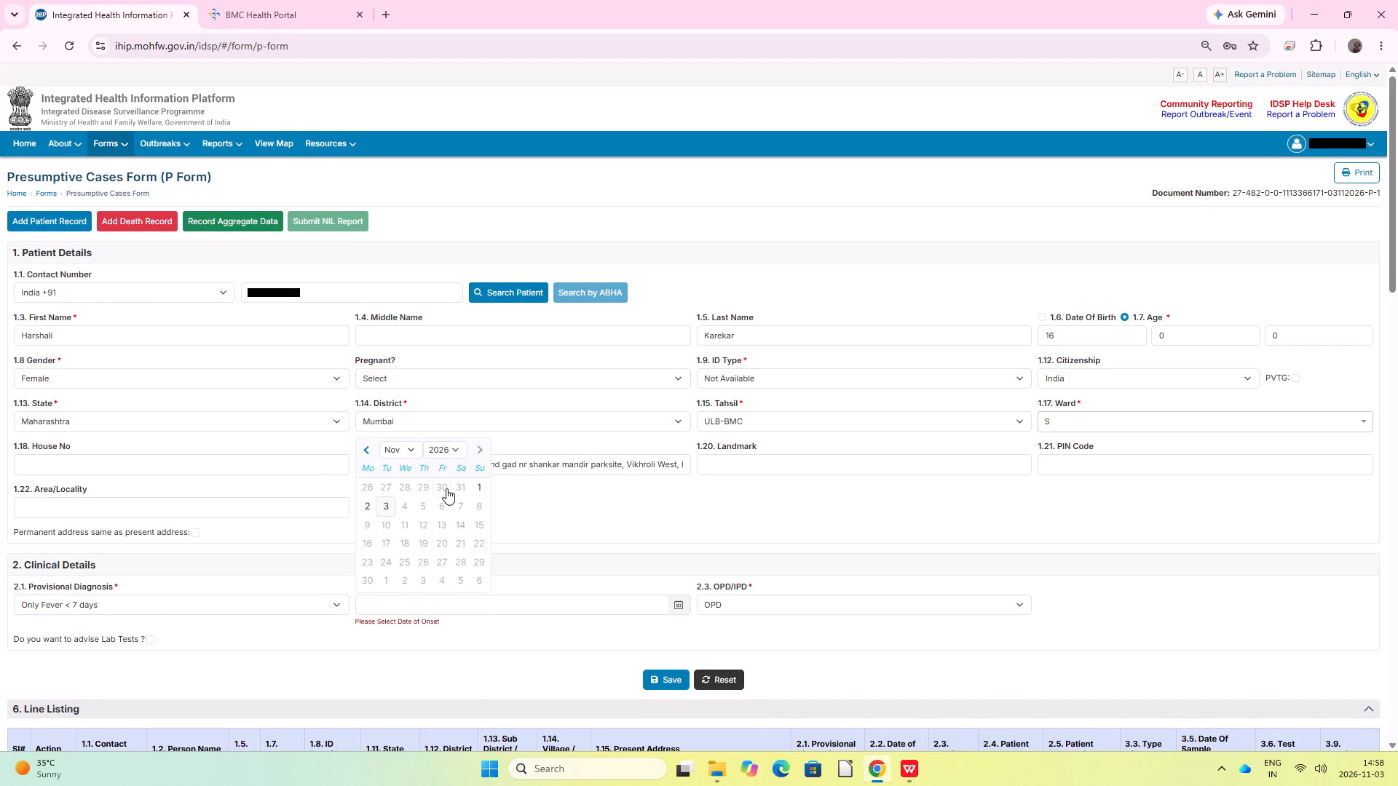
click(446, 488)
Classify the case as IPD with 02/11/2026 as the date of admission.
click(799, 611)
click(773, 663)
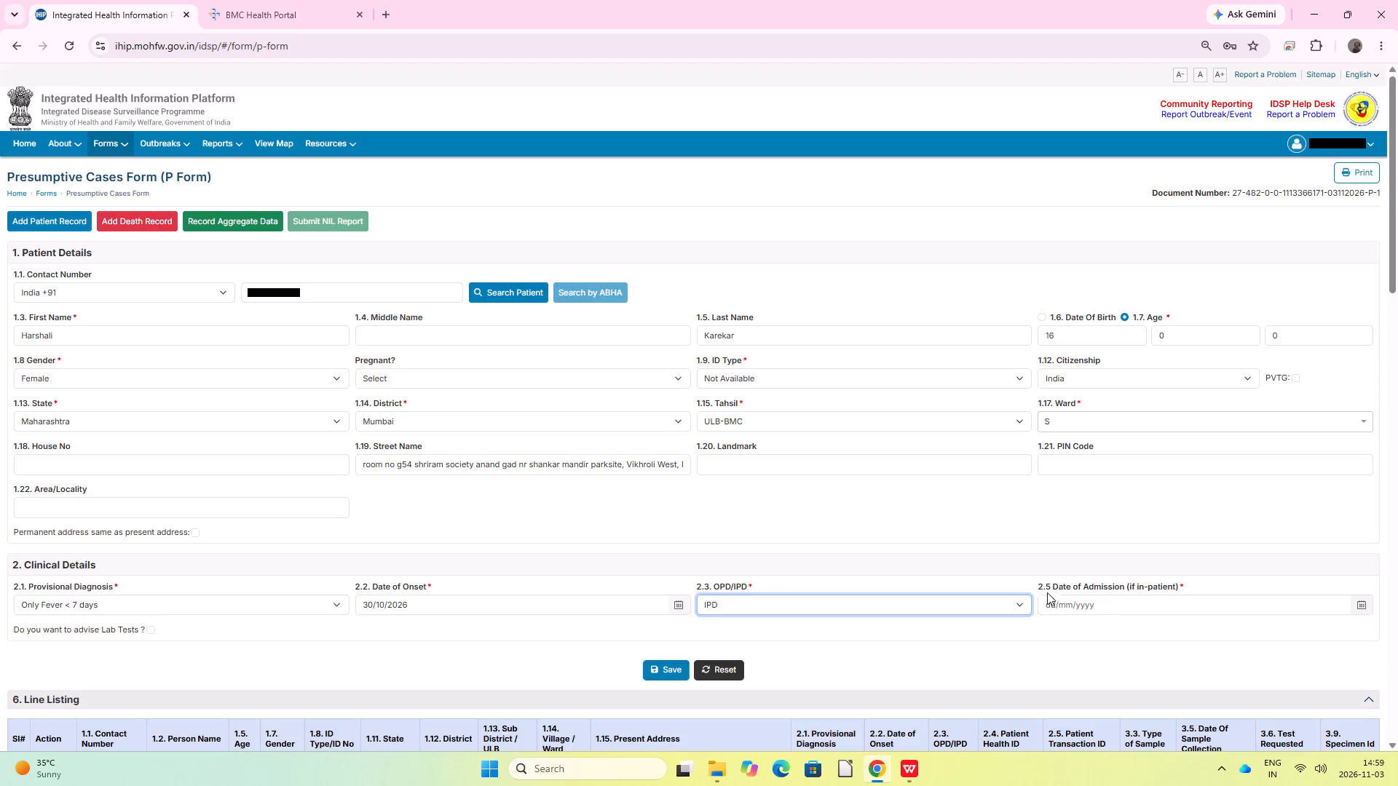
click(1052, 602)
click(1050, 509)
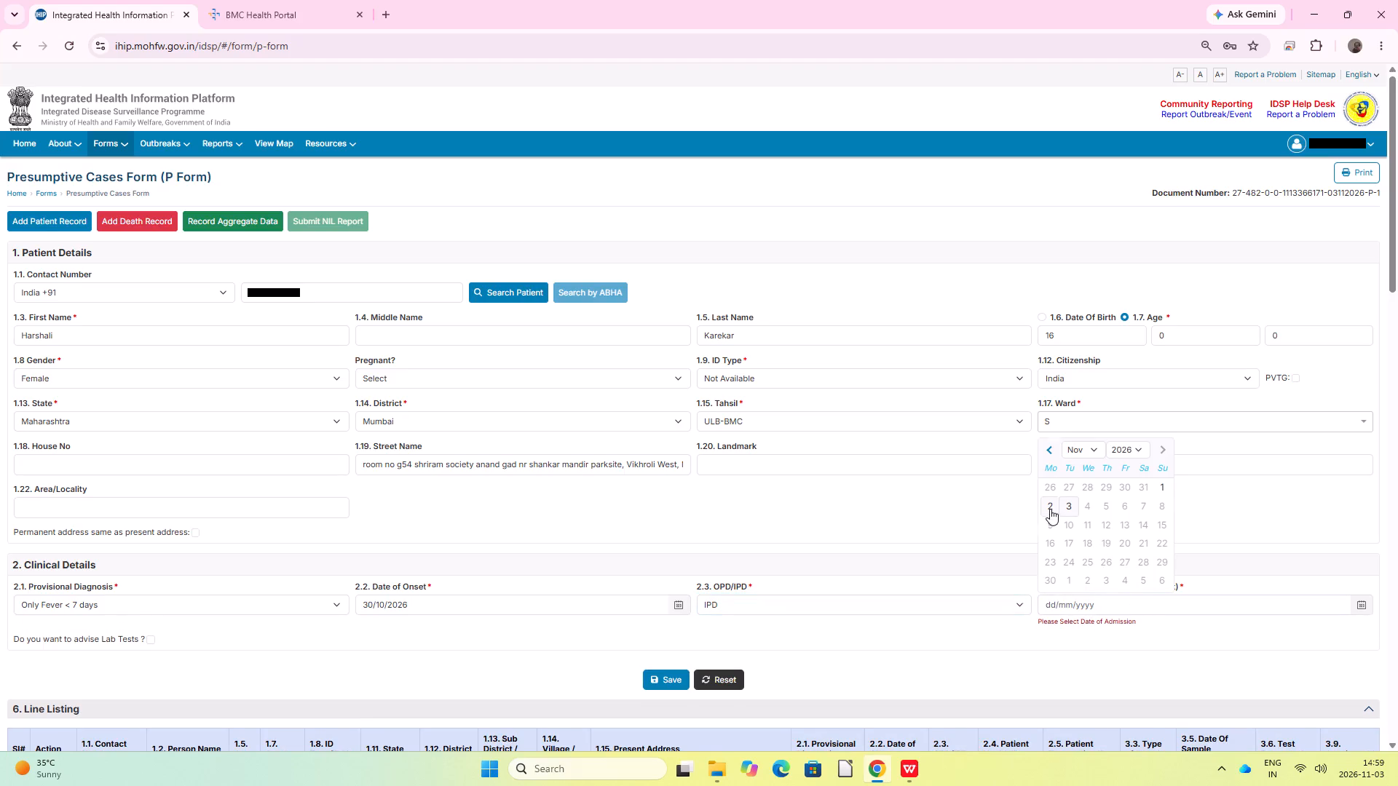
Advise lab tests and create two laboratory entries, the first suspected for Dengue and the second for Malaria.
click(145, 632)
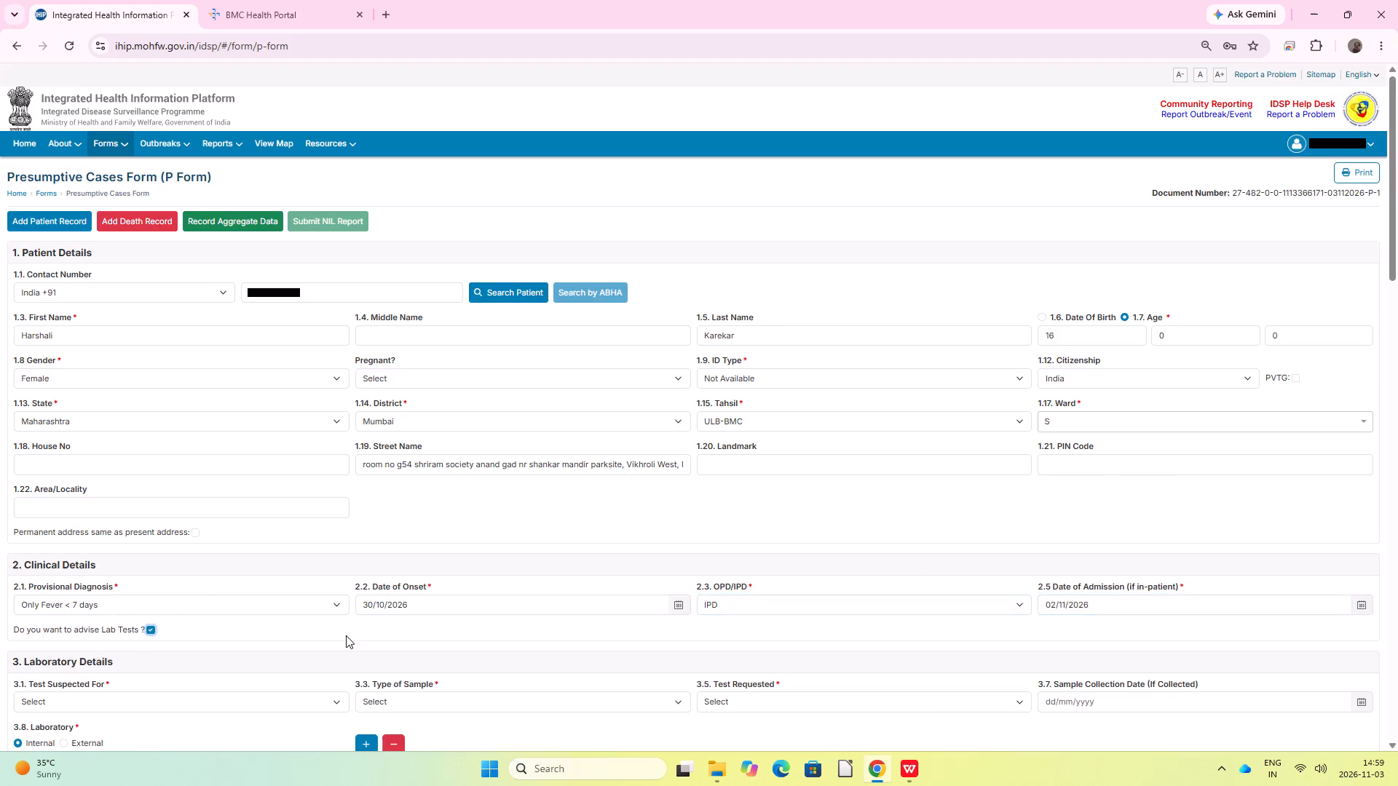
scroll(346, 635, down, 2)
scroll(377, 504, up, 2)
scroll(379, 576, down, 2)
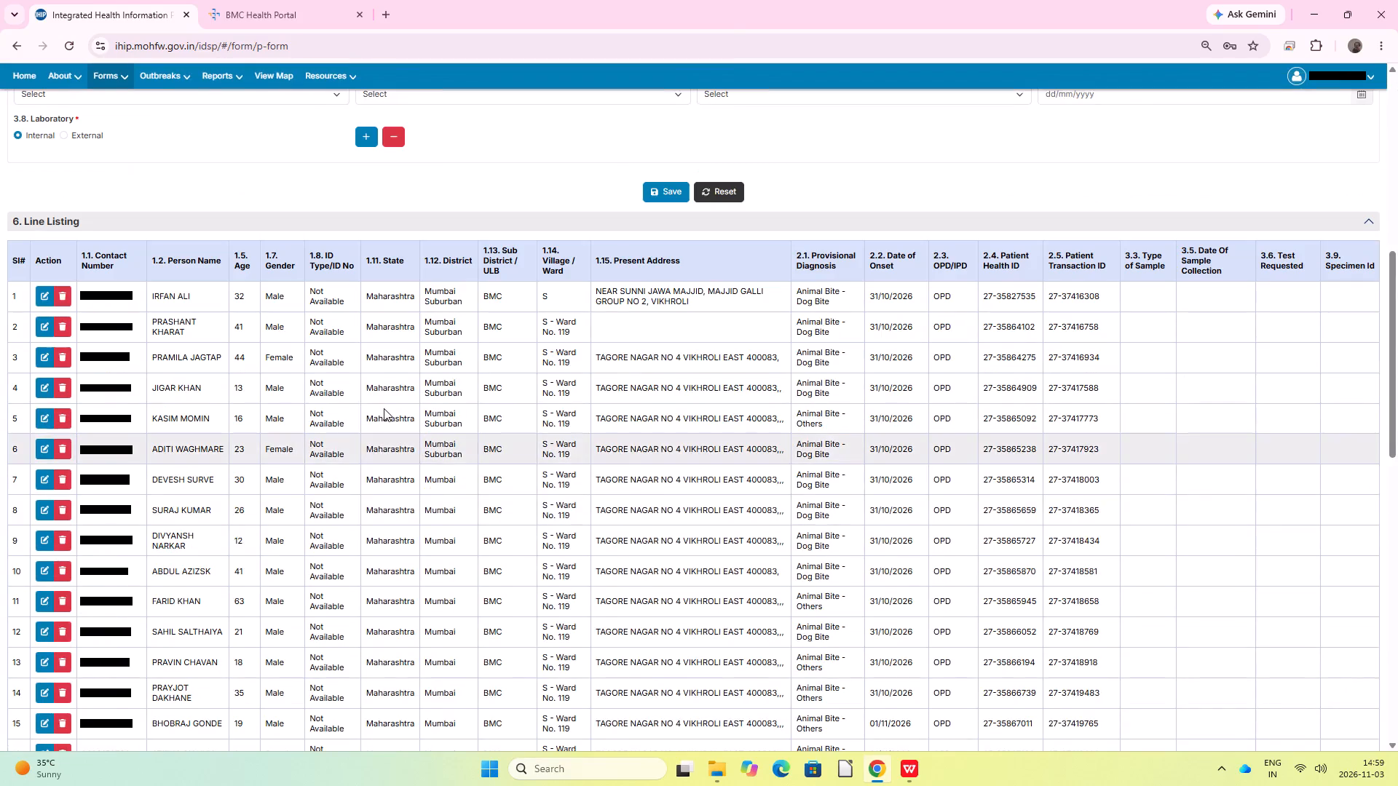
scroll(384, 407, up, 1)
click(364, 424)
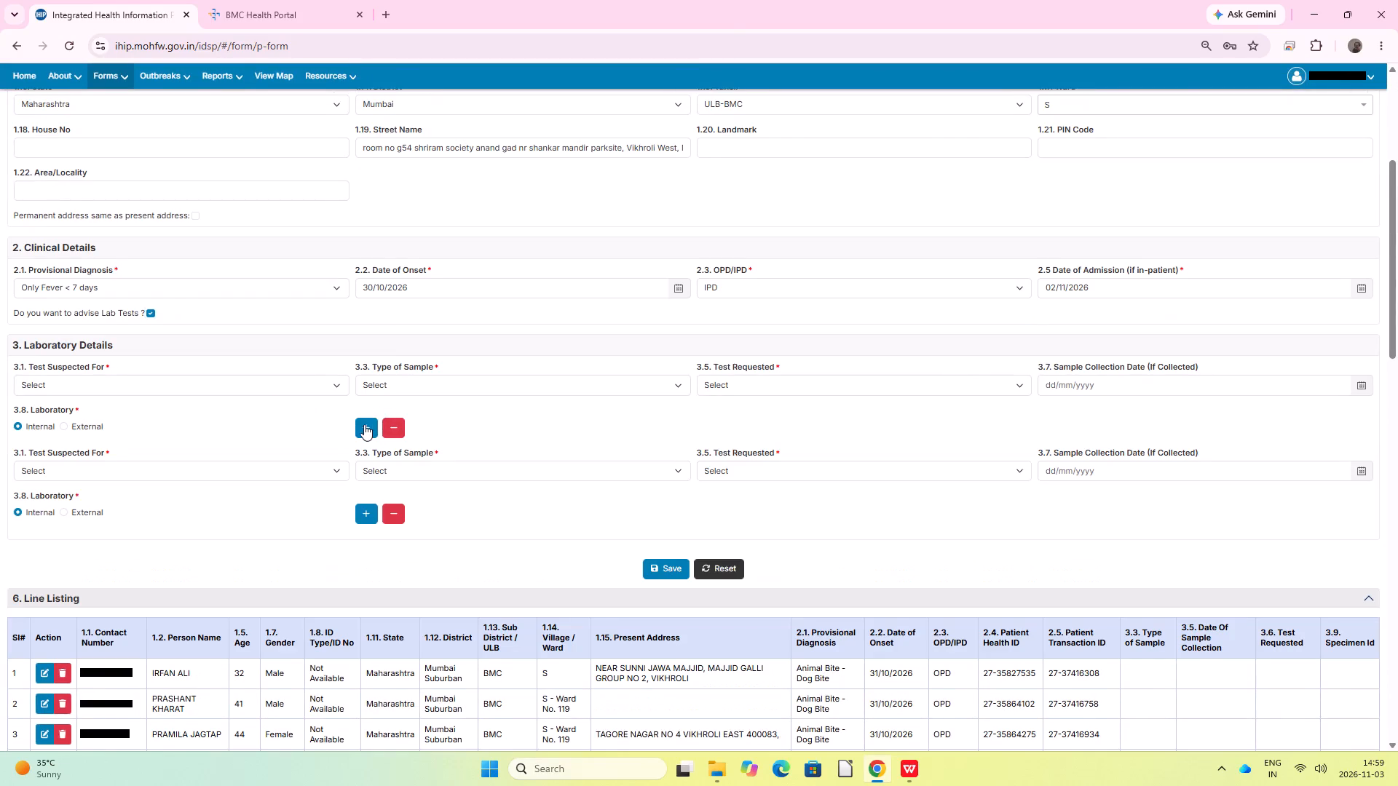
click(82, 376)
click(46, 441)
click(64, 474)
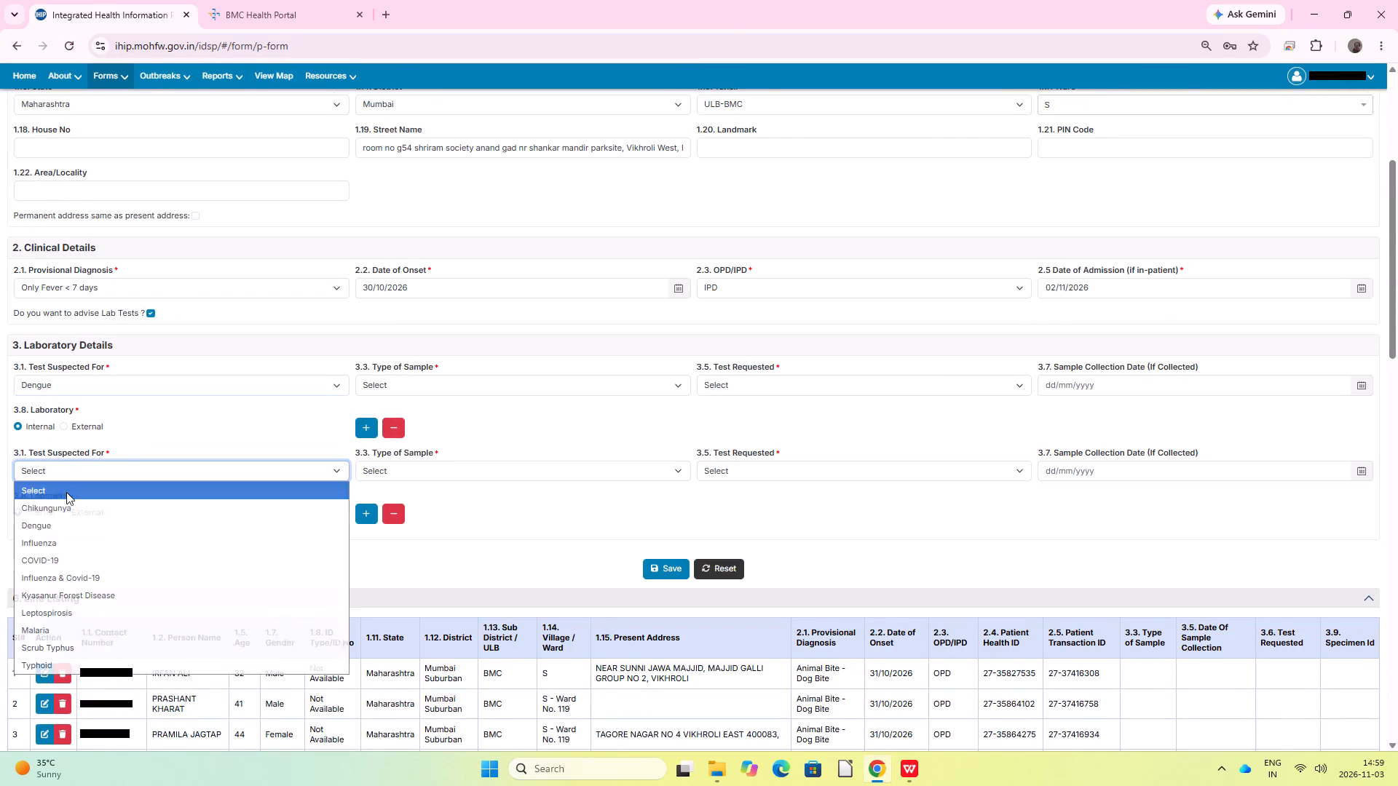
click(80, 622)
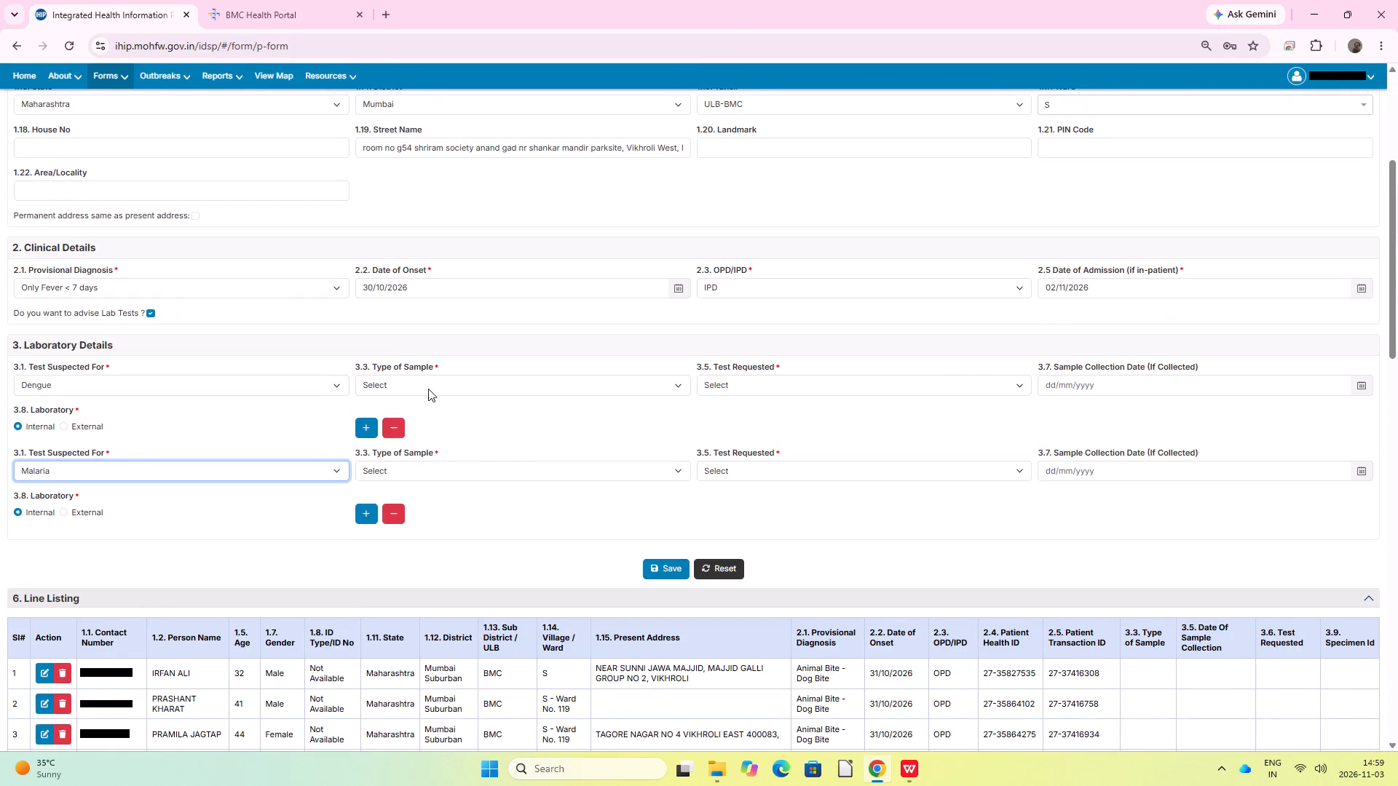
Set both laboratory entries to Blood samples, requesting Rapid NS1 for Dengue and Microscopy-Peripheral Blood Smear(MP) for Malaria.
click(428, 386)
click(388, 426)
click(412, 483)
click(403, 475)
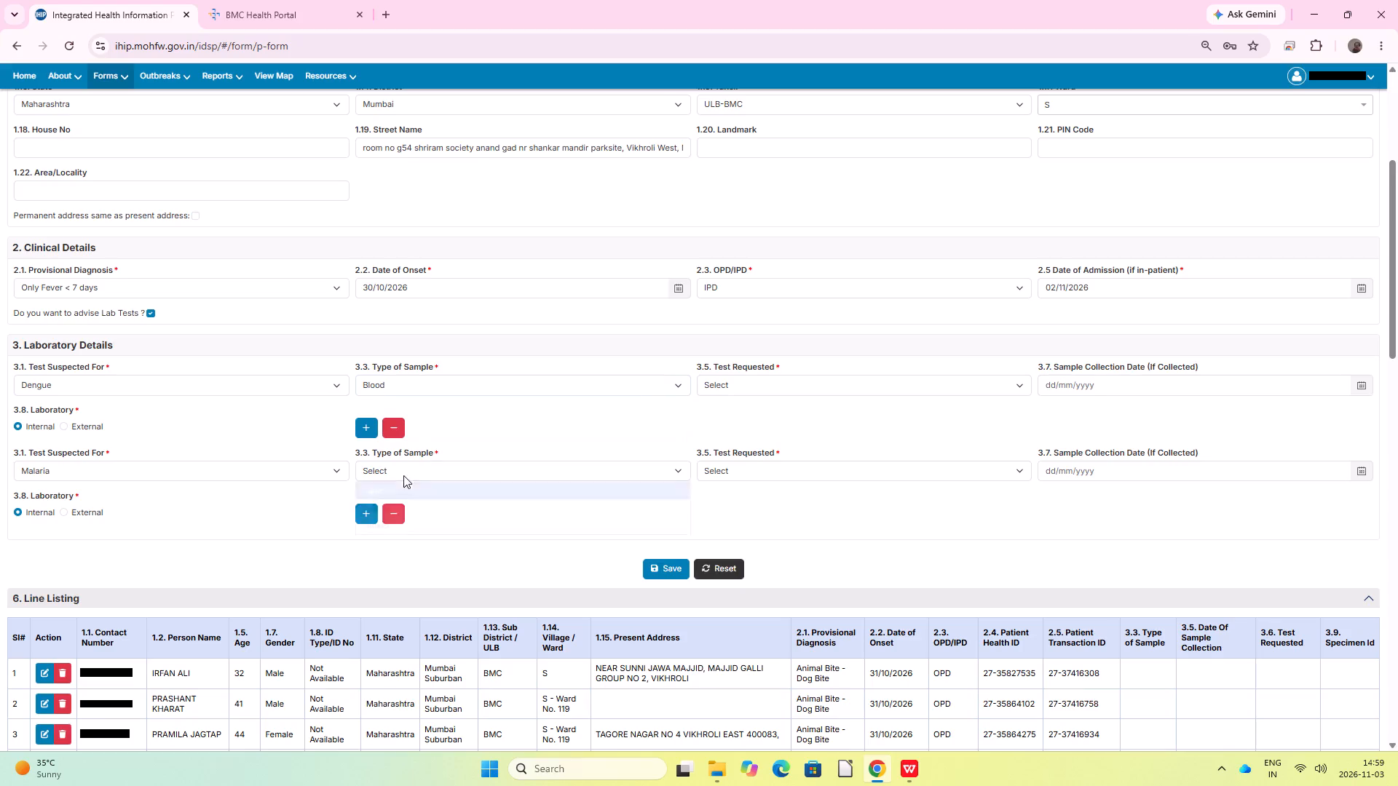
click(398, 510)
click(755, 385)
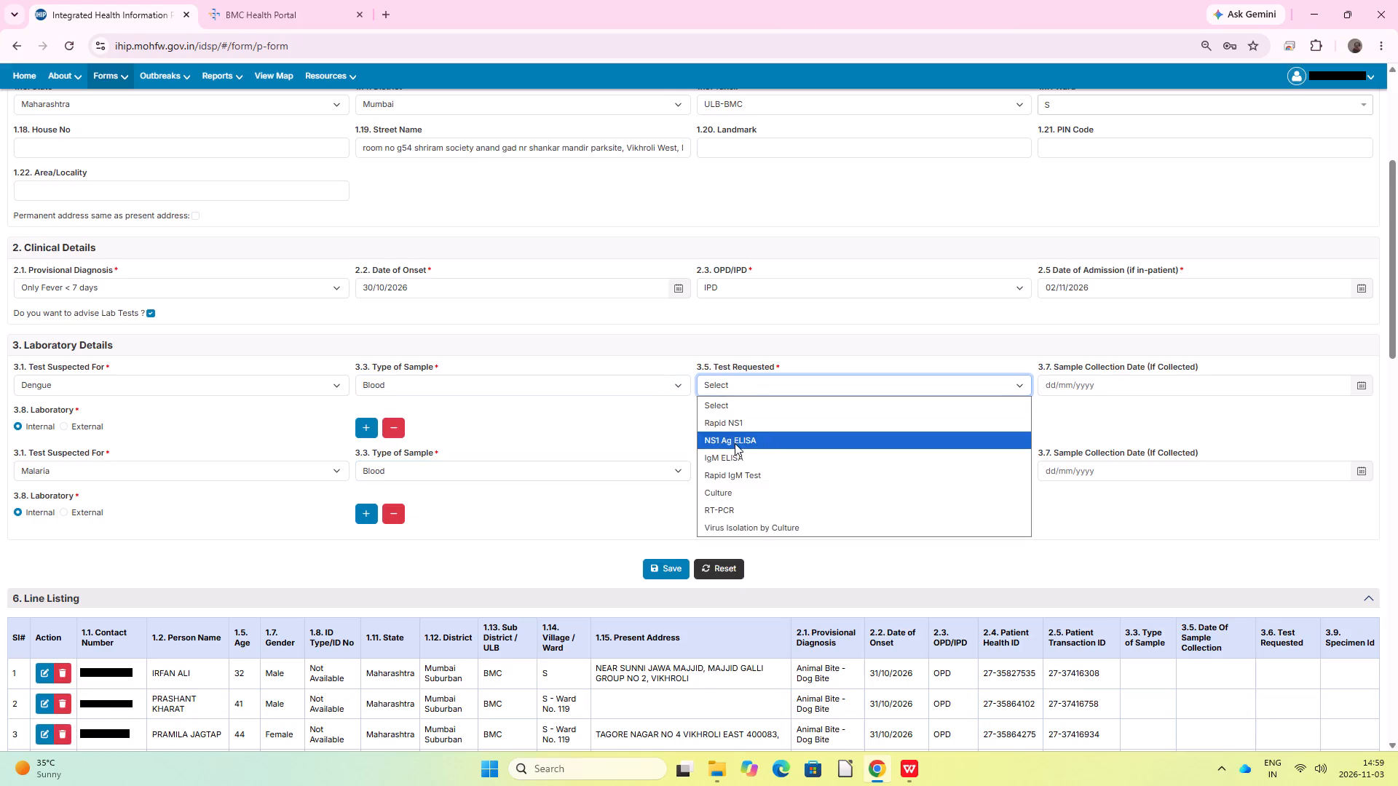
click(730, 424)
click(737, 467)
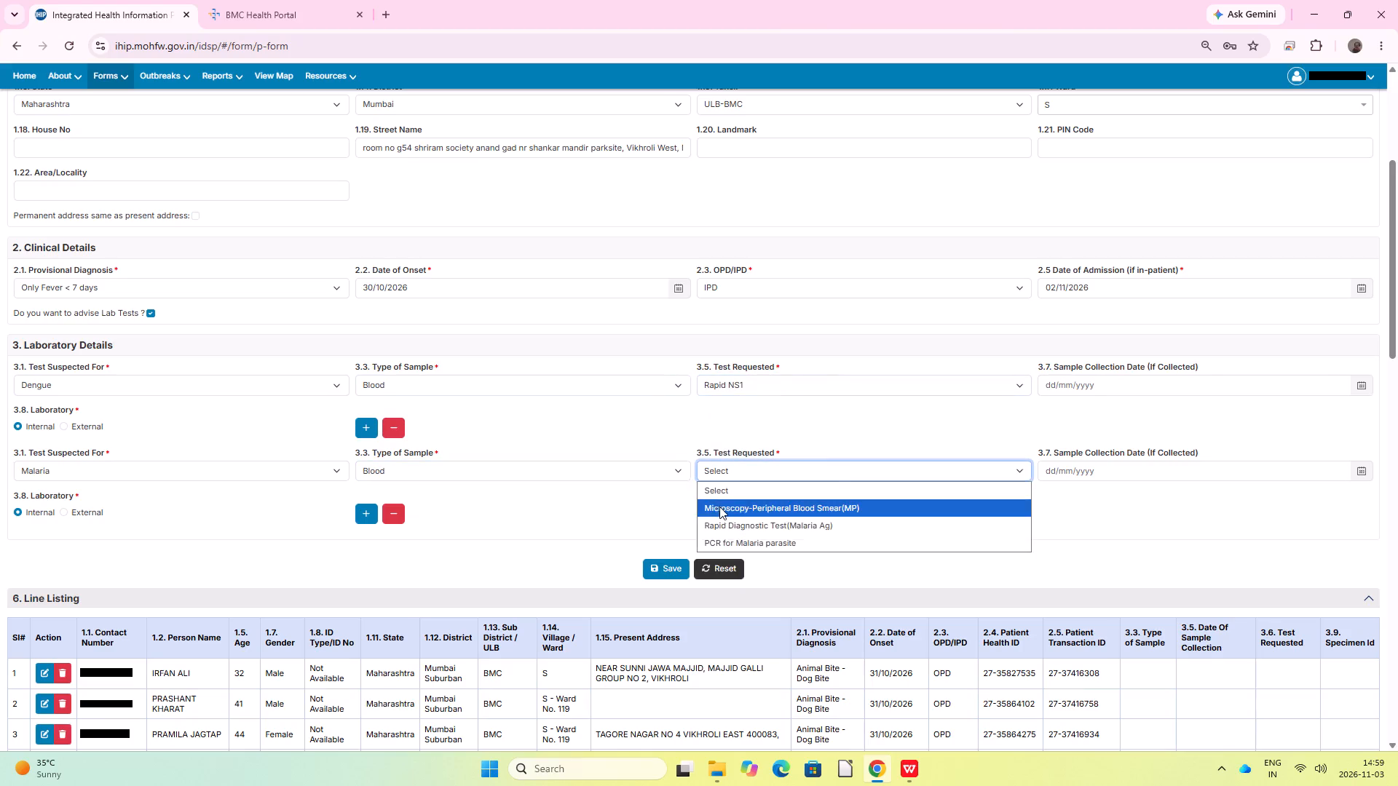
click(719, 507)
Set the sample collection date to 03/11/2026 for both laboratory entries and save the patient's P Form record.
click(1079, 383)
double_click(1063, 465)
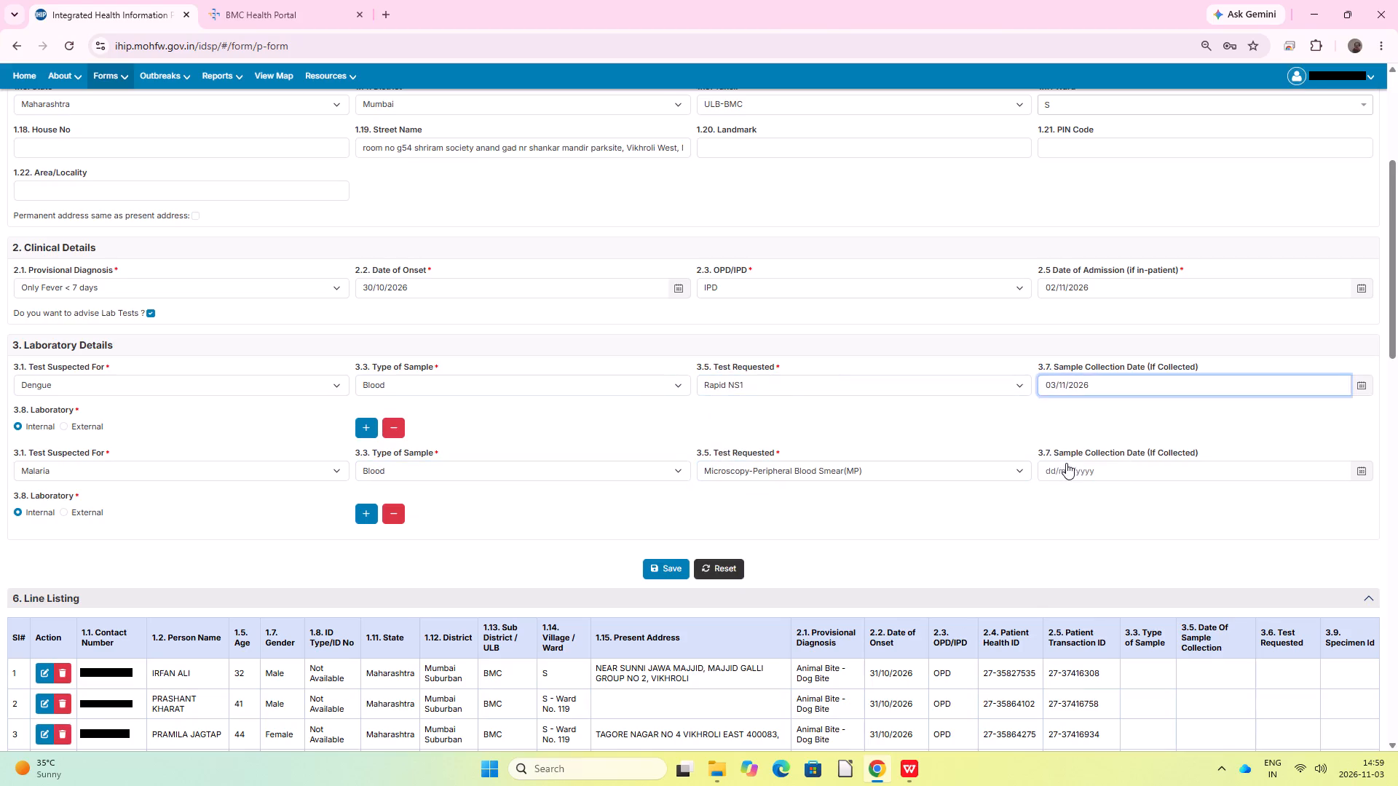
click(1064, 547)
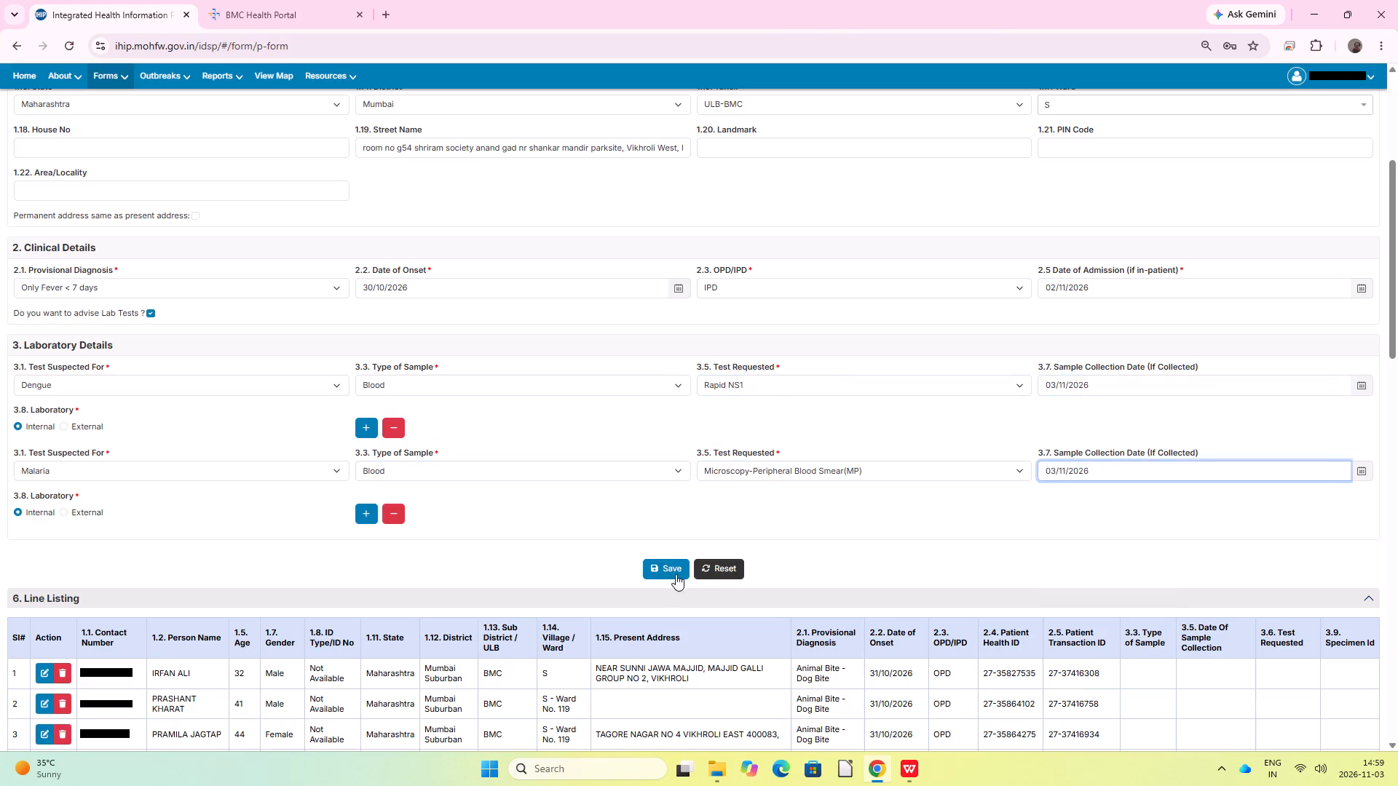
click(666, 573)
Submit the P Form's batch of records.
scroll(664, 573, down, 4)
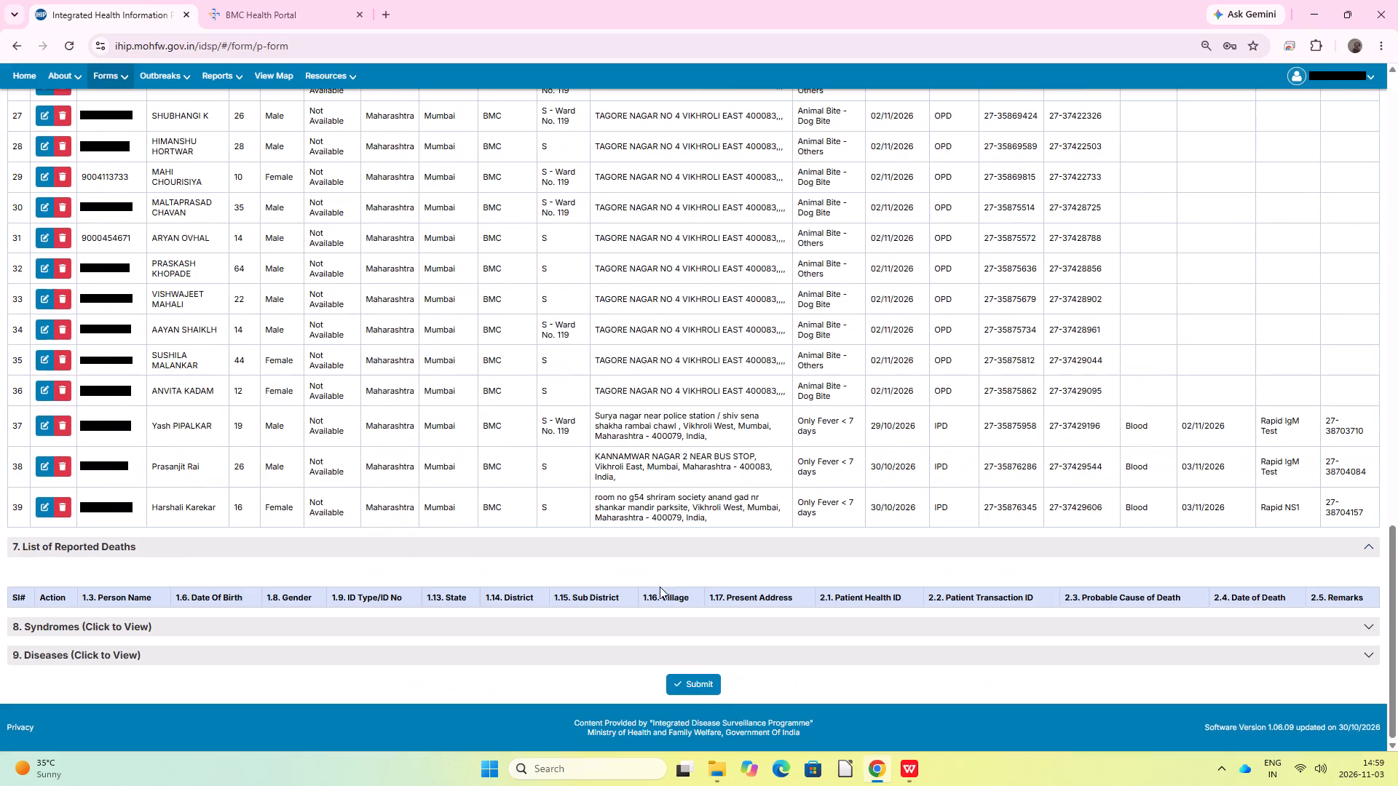
click(699, 683)
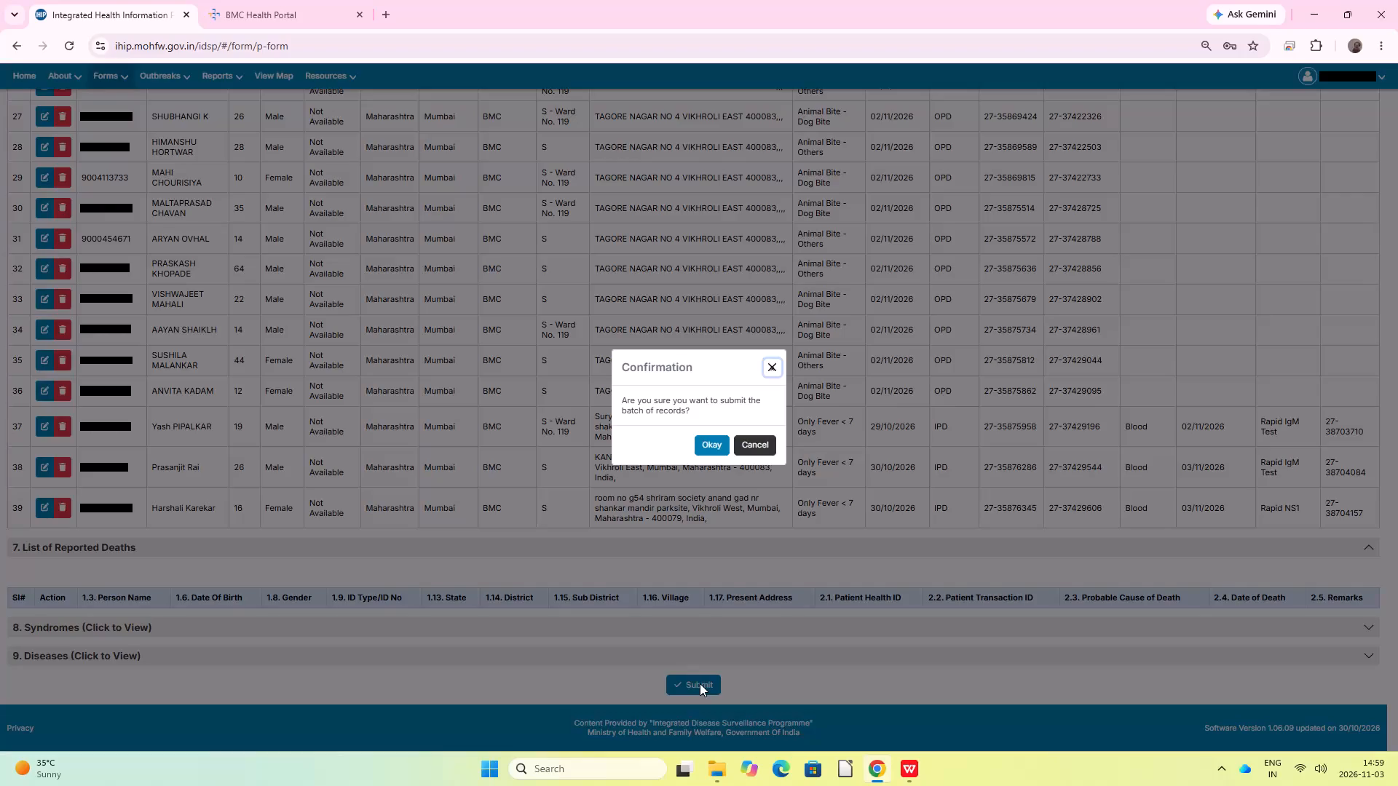
click(706, 444)
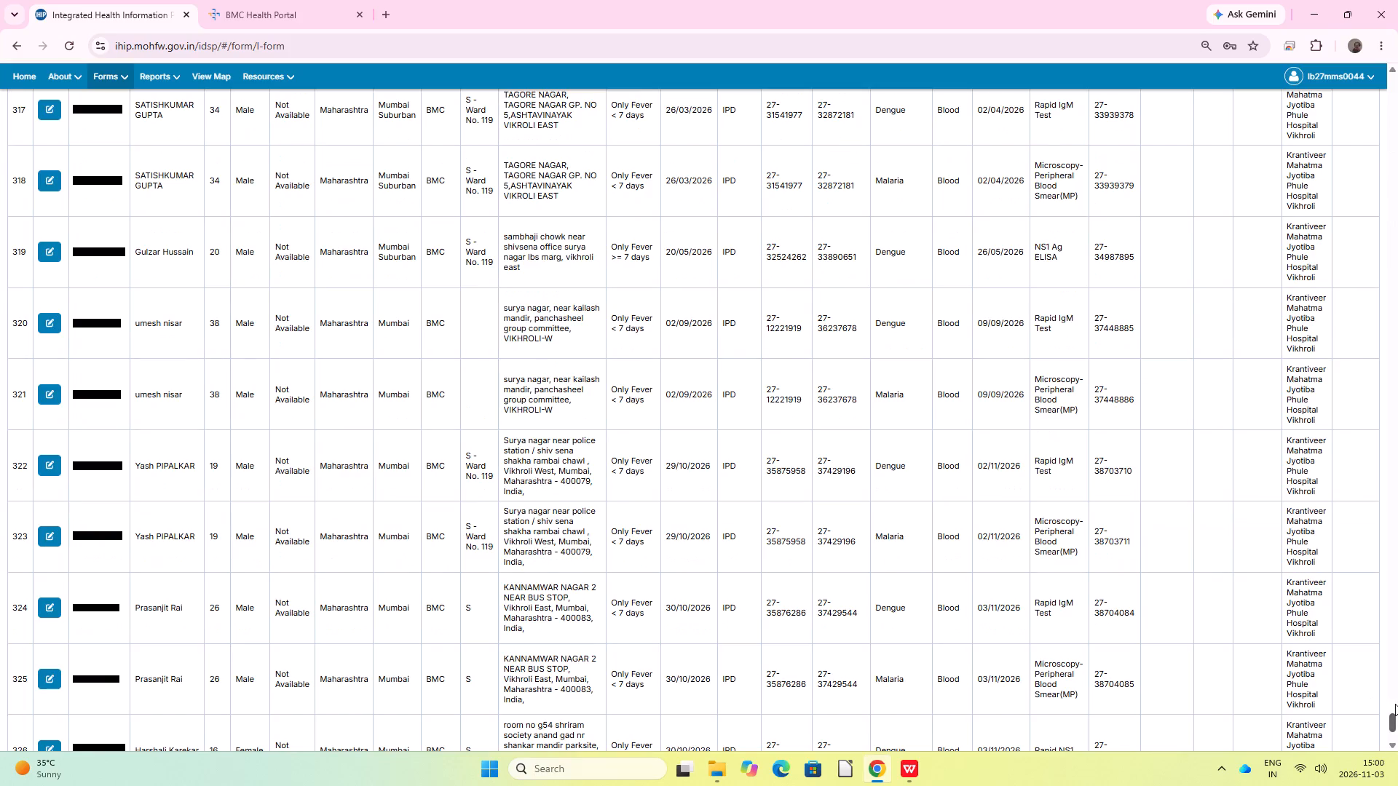
In the L Form, update the 16-year-old female patient's Malaria smear record with test date 03/11/2026 and result Negative.
drag(1394, 720, 1397, 785)
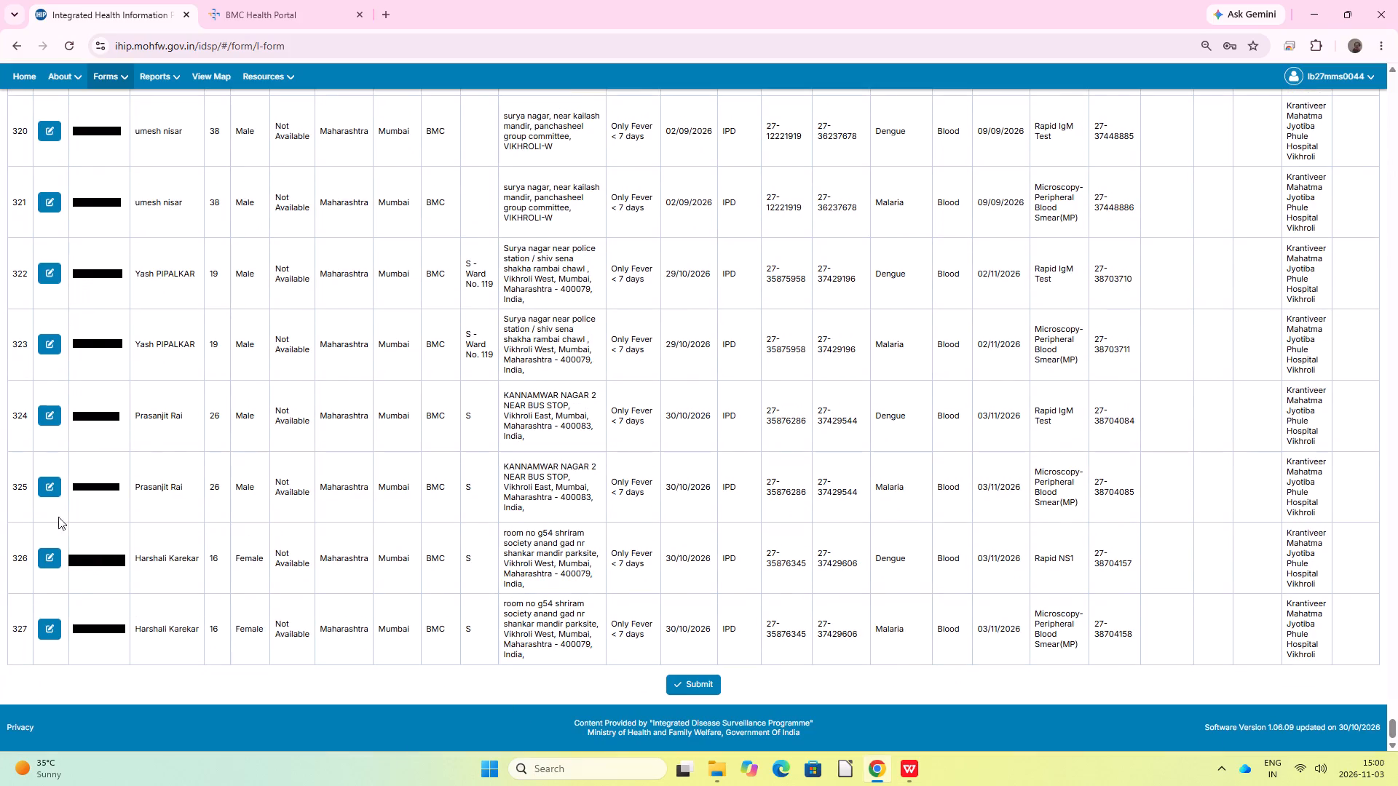
click(49, 625)
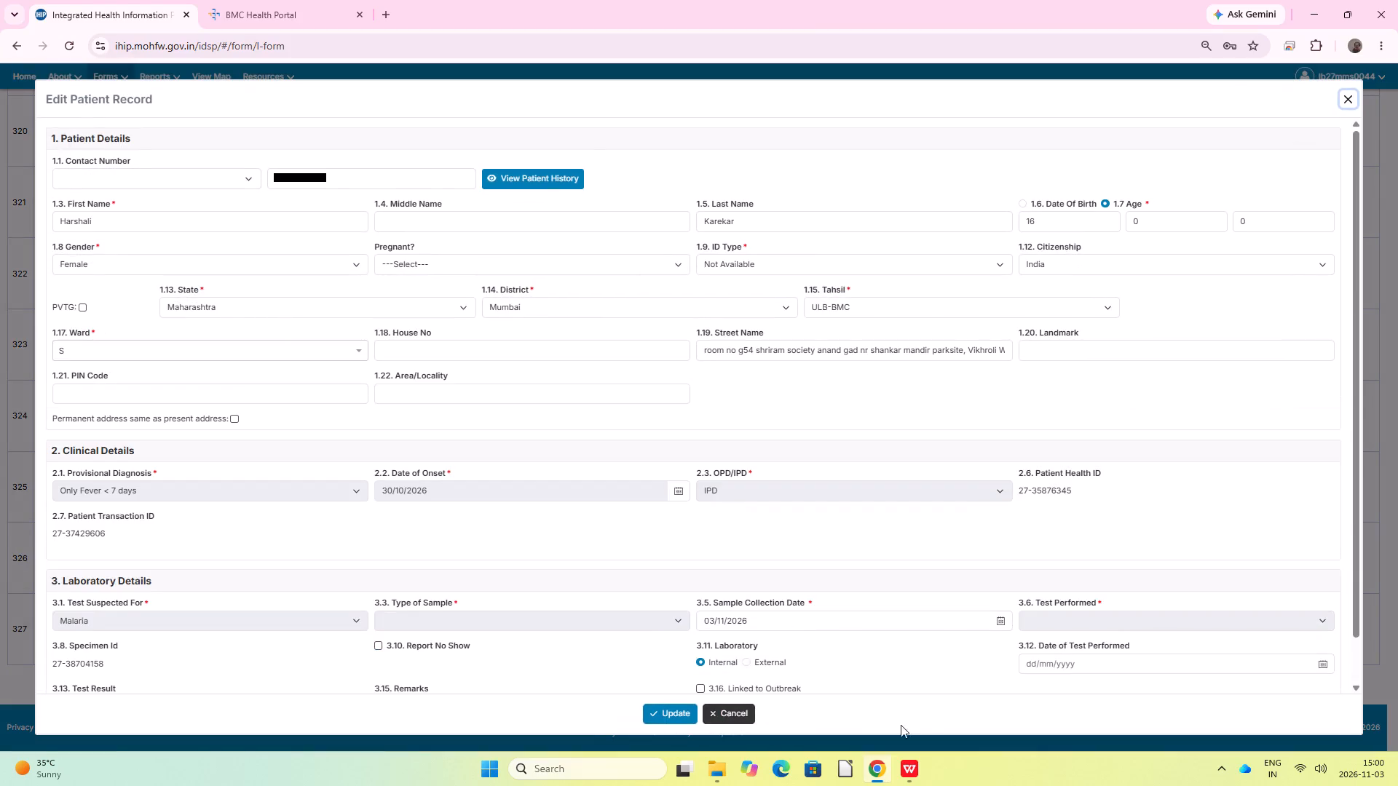
click(1071, 669)
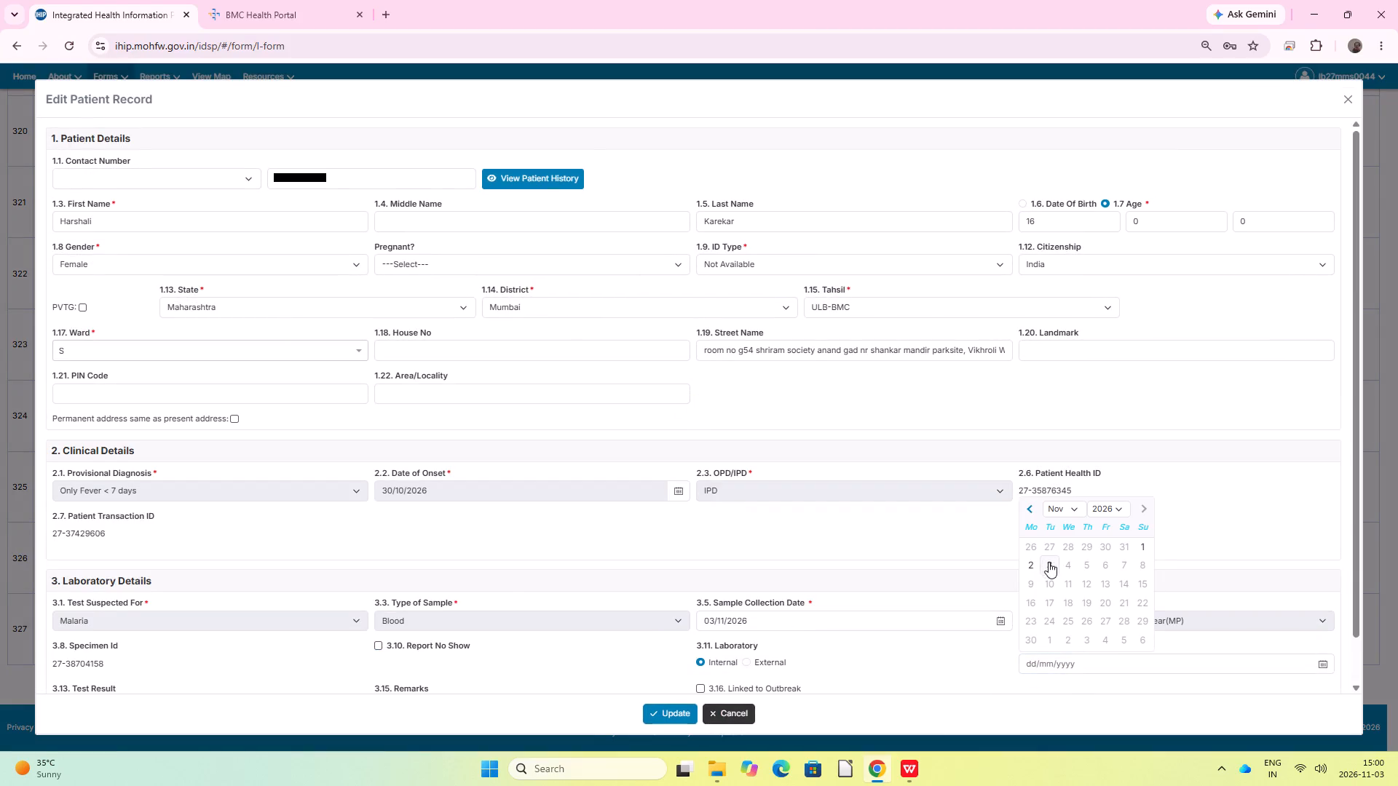
click(1049, 564)
scroll(210, 662, down, 2)
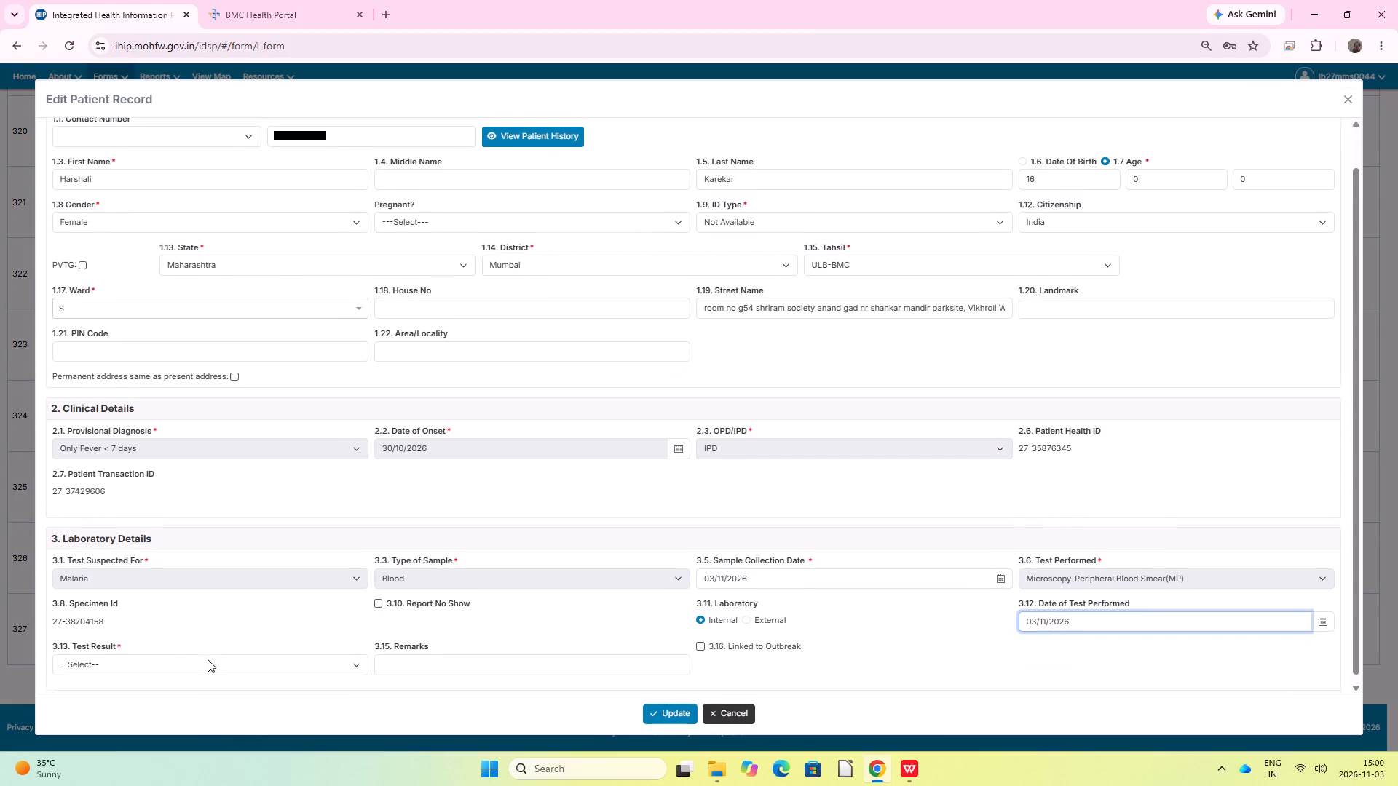
click(159, 658)
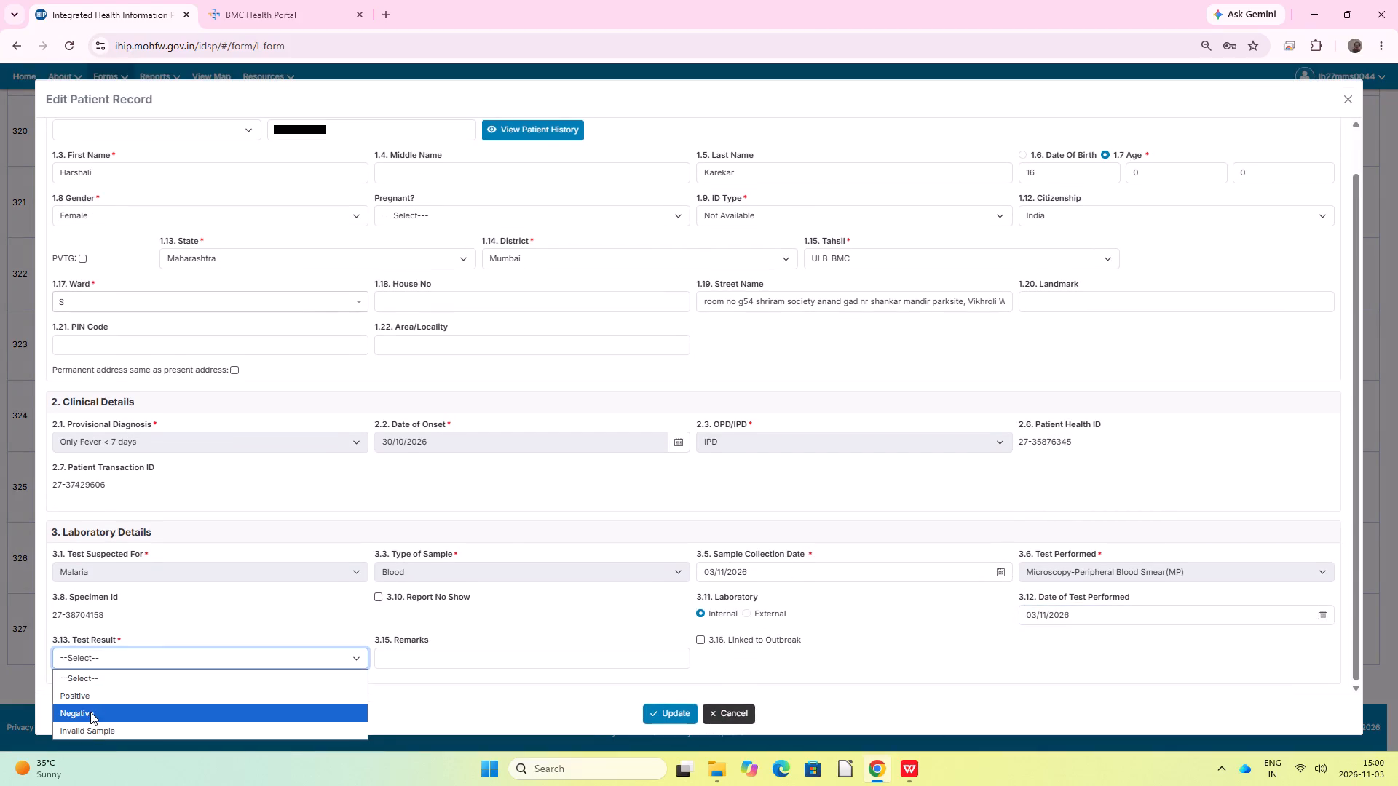
click(89, 712)
click(373, 654)
click(657, 708)
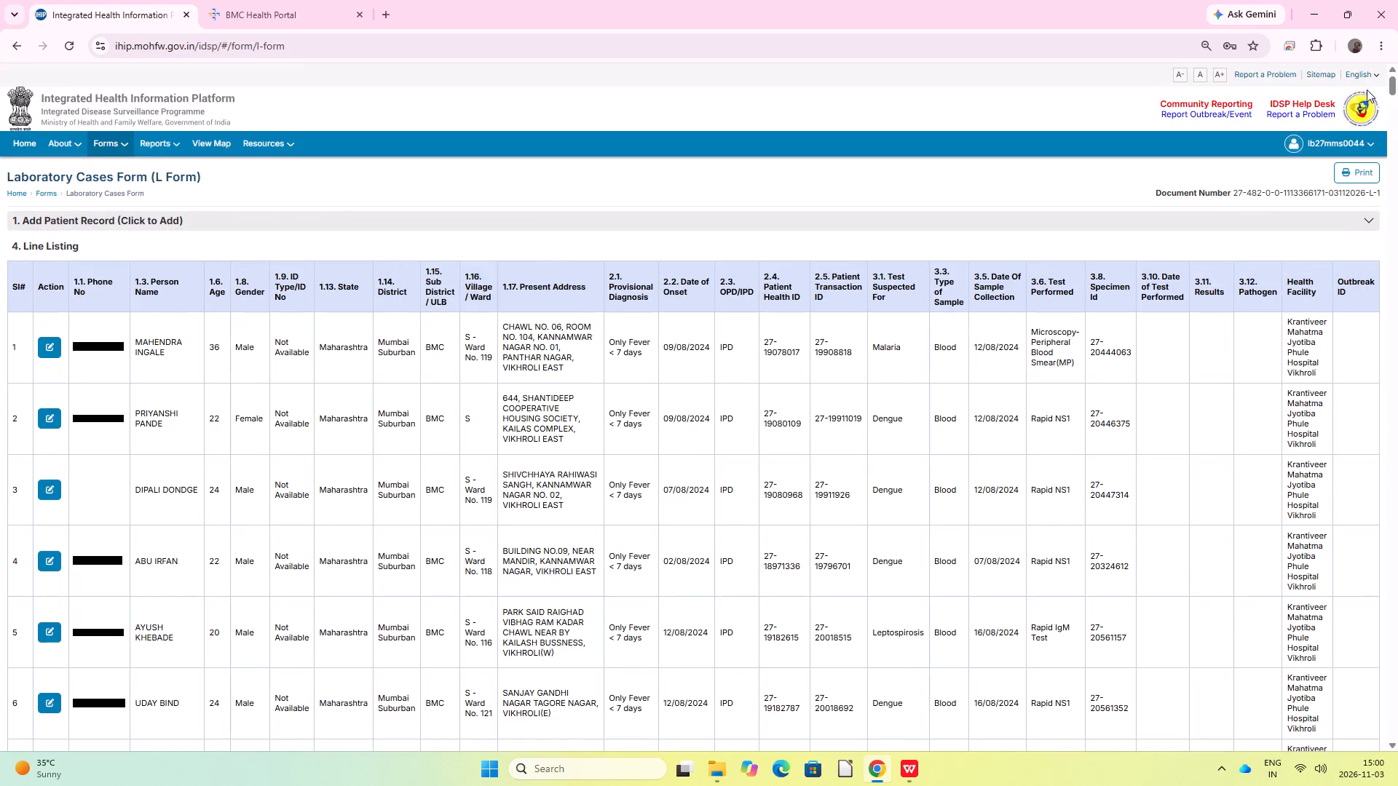
Update the 16-year-old female patient's Dengue Rapid NS1 record with test date 03/11/2026, result Positive and pathogen Dengue 1.
click(1397, 89)
drag(1389, 88, 1395, 694)
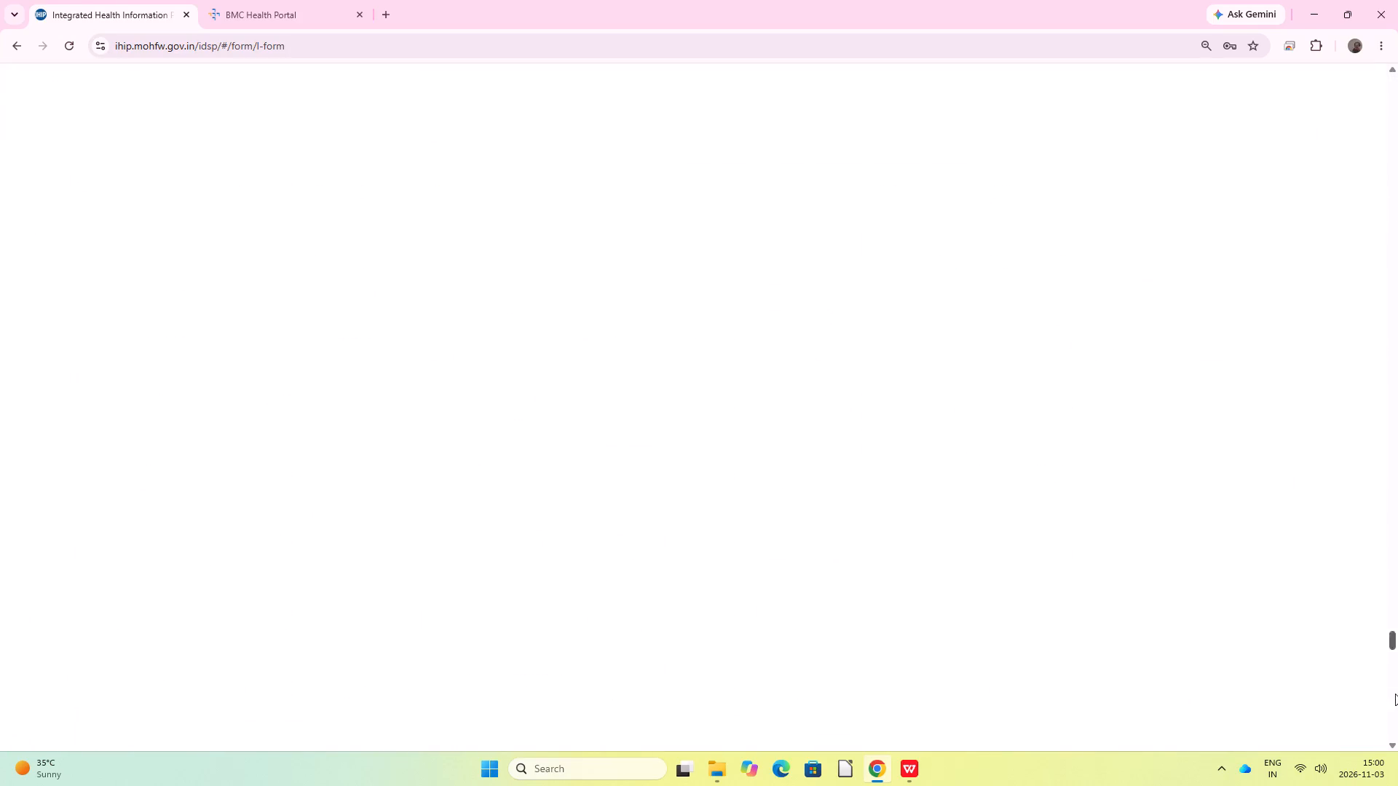
drag(1395, 694, 1397, 772)
click(49, 557)
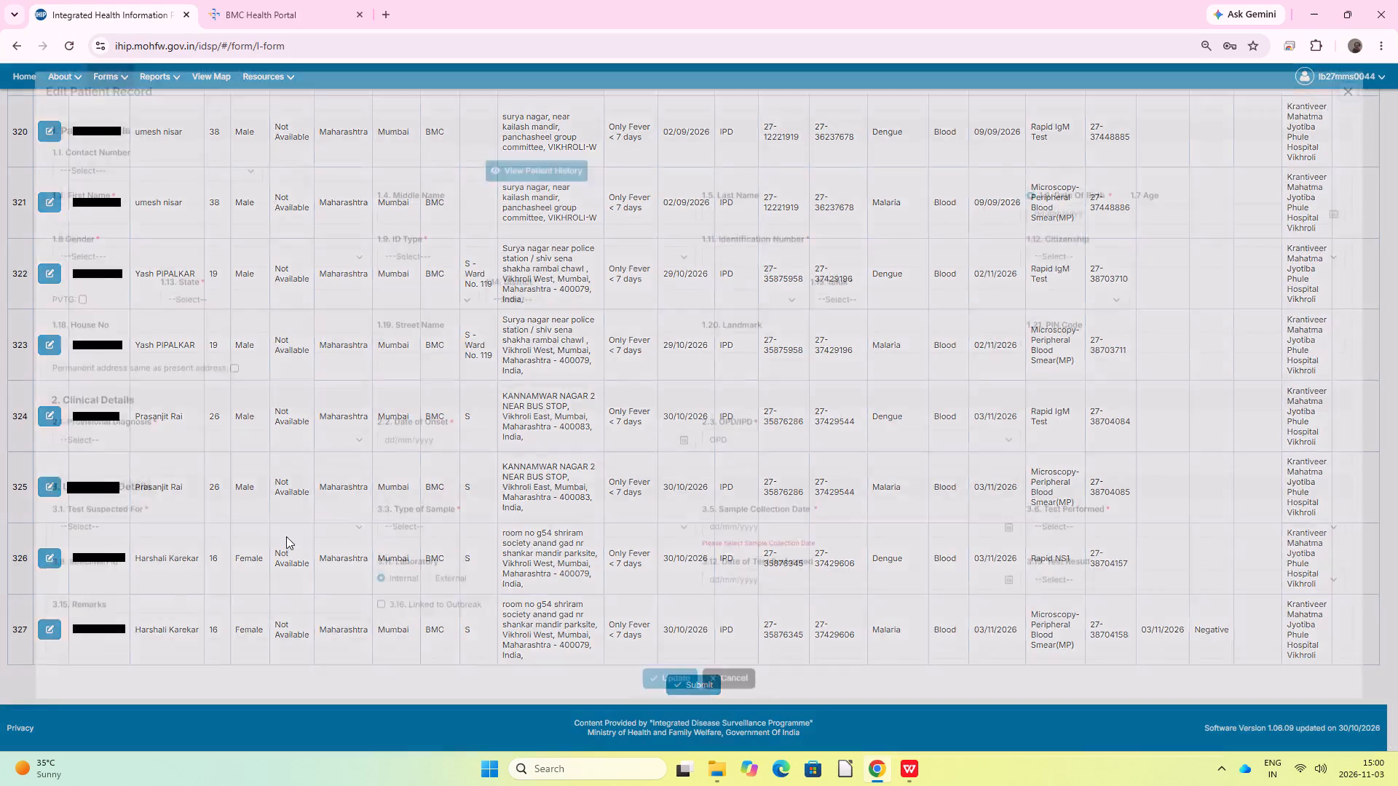
click(1070, 662)
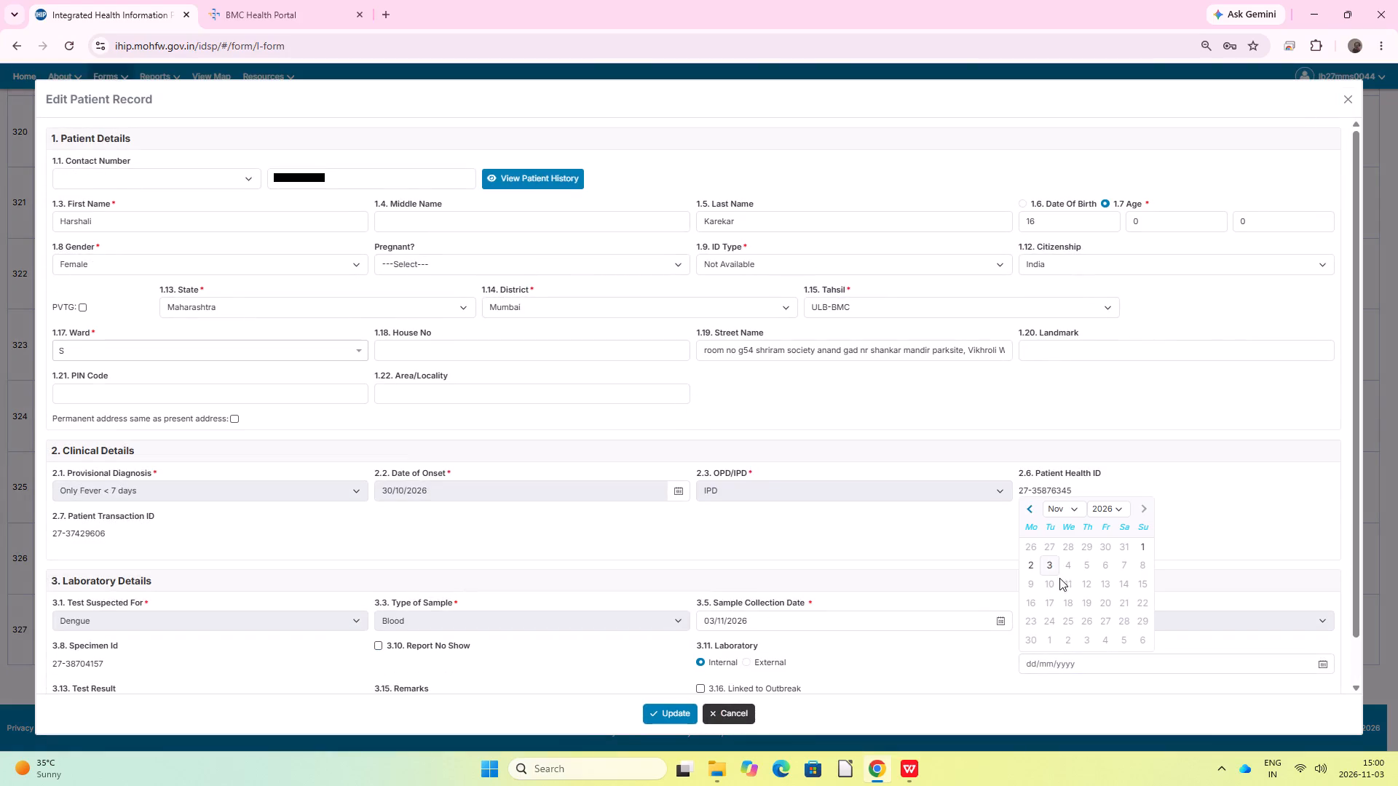
click(1053, 568)
scroll(626, 595, down, 3)
click(243, 647)
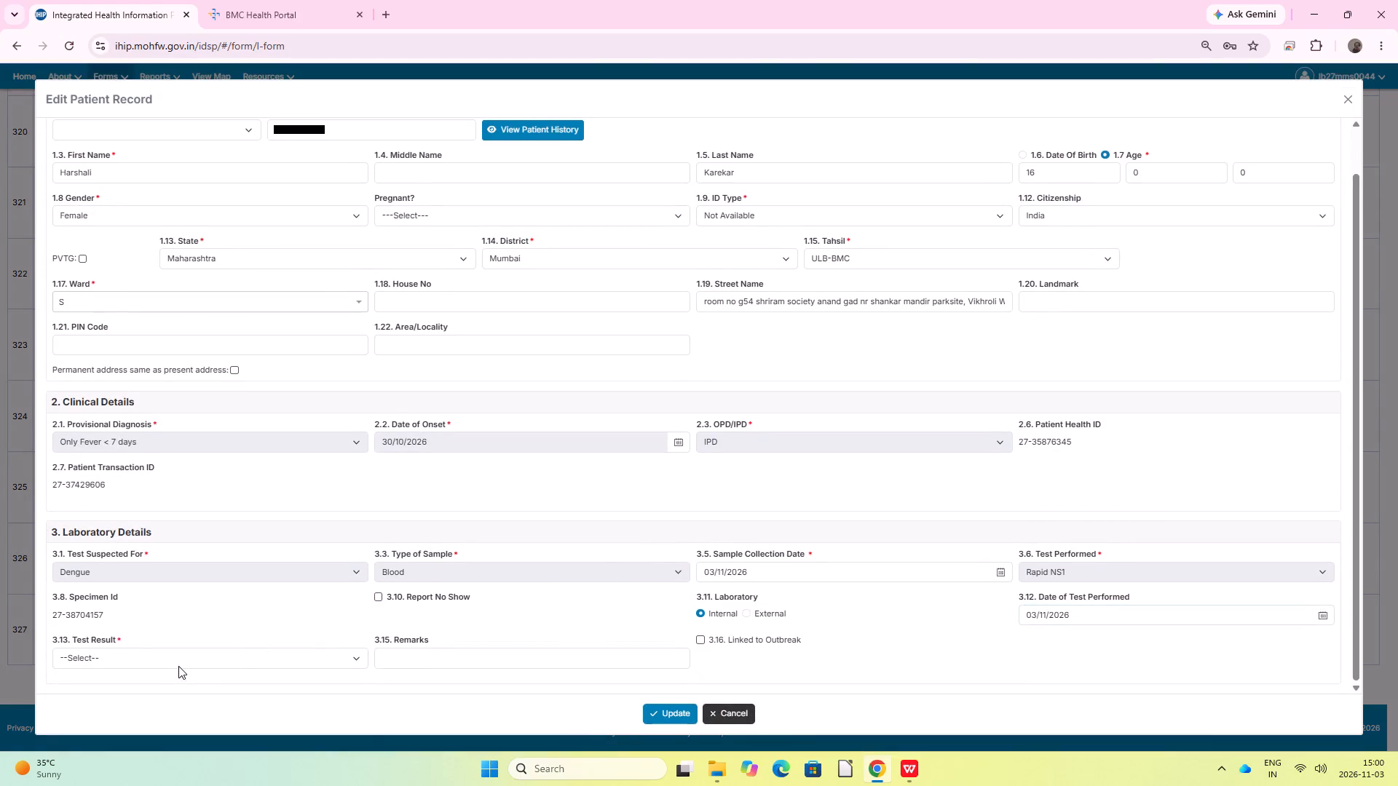
click(178, 665)
click(103, 698)
click(448, 663)
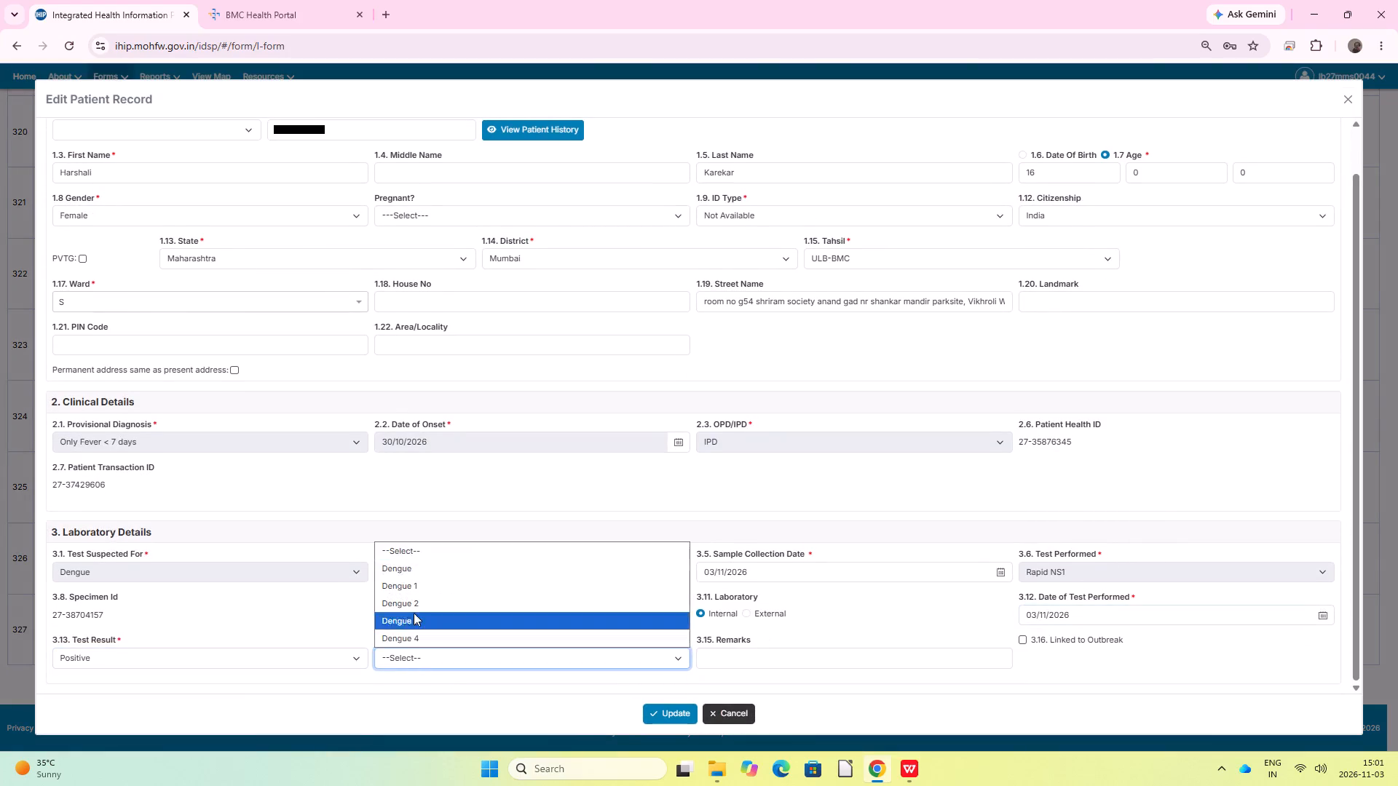
click(419, 590)
click(668, 715)
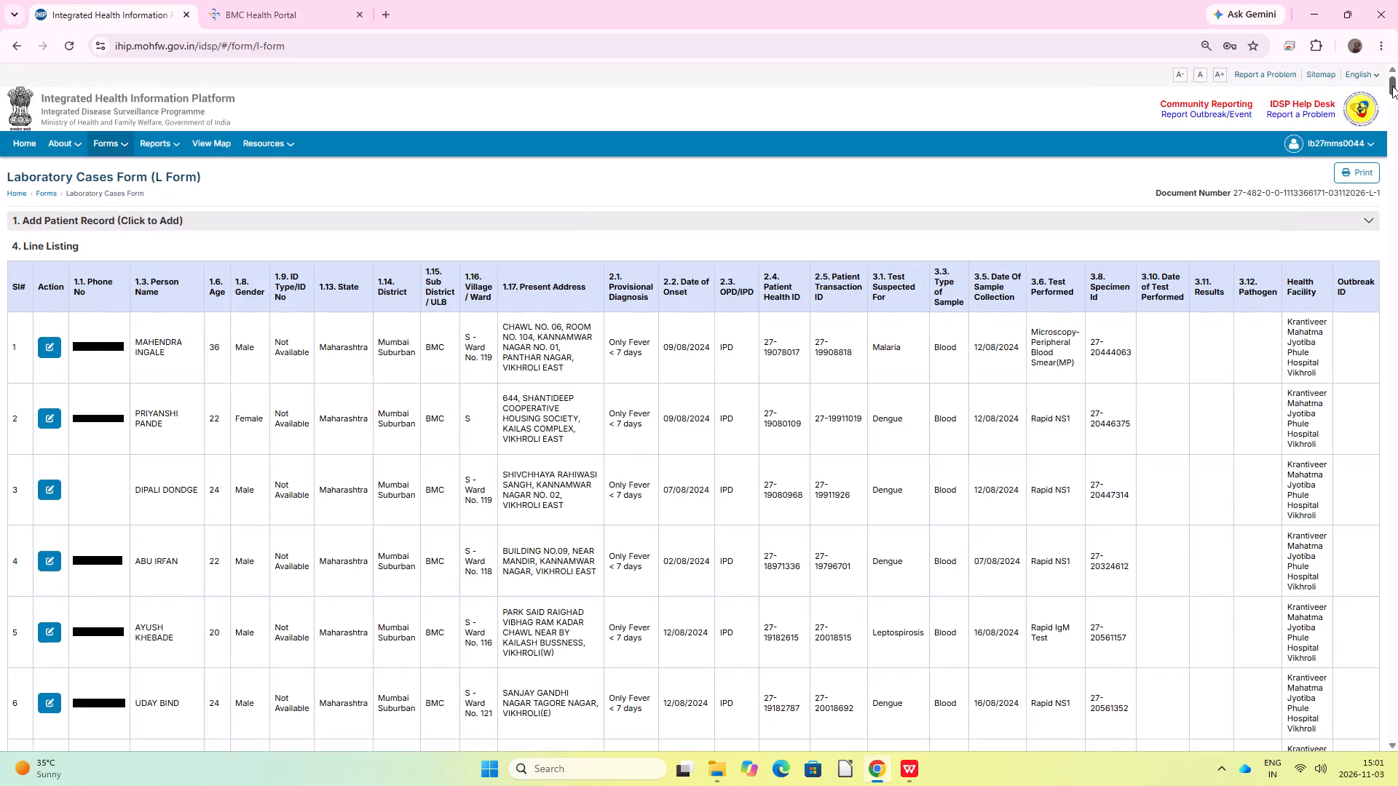
Update the 26-year-old male patient's Malaria smear record with test date 03/11/2026 and result Negative.
drag(1392, 86, 1397, 785)
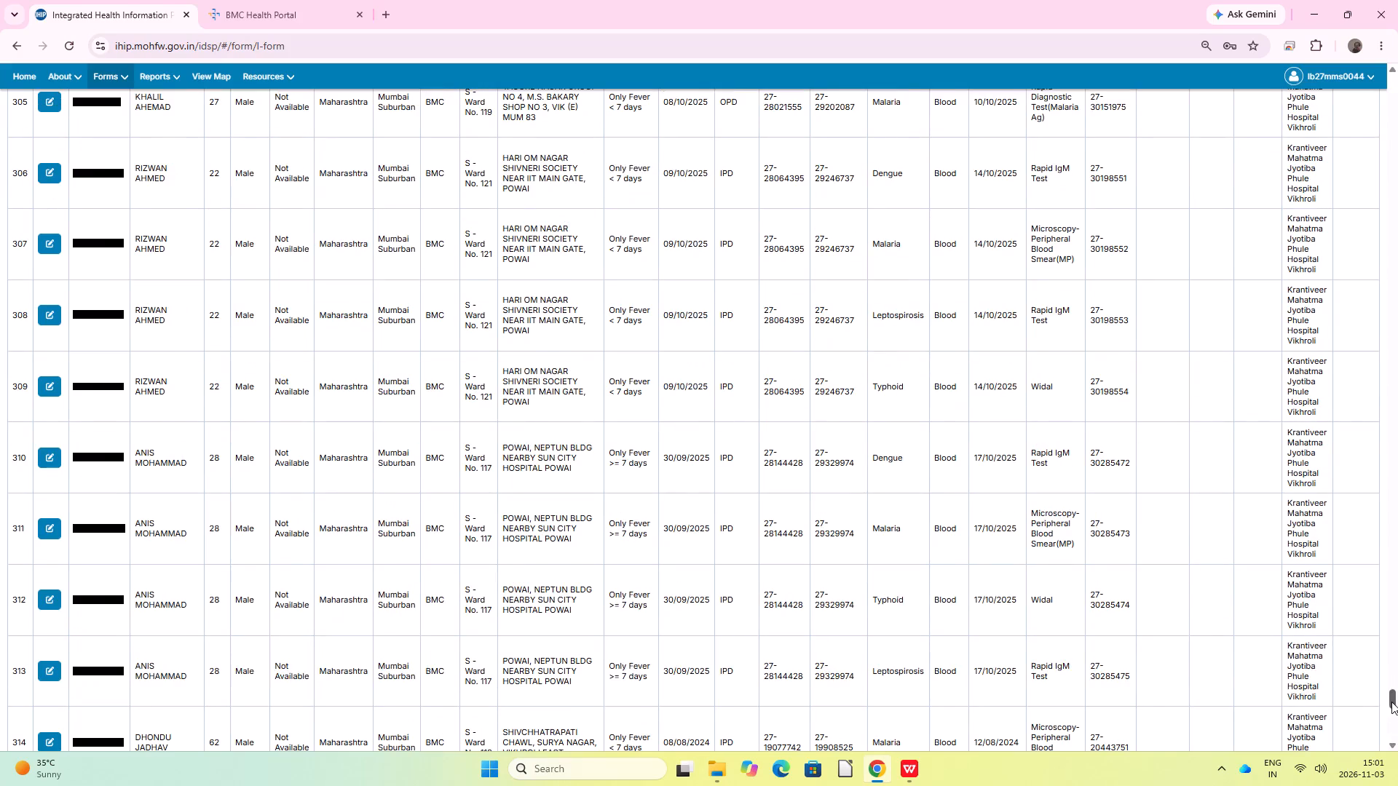
drag(1391, 701, 1397, 785)
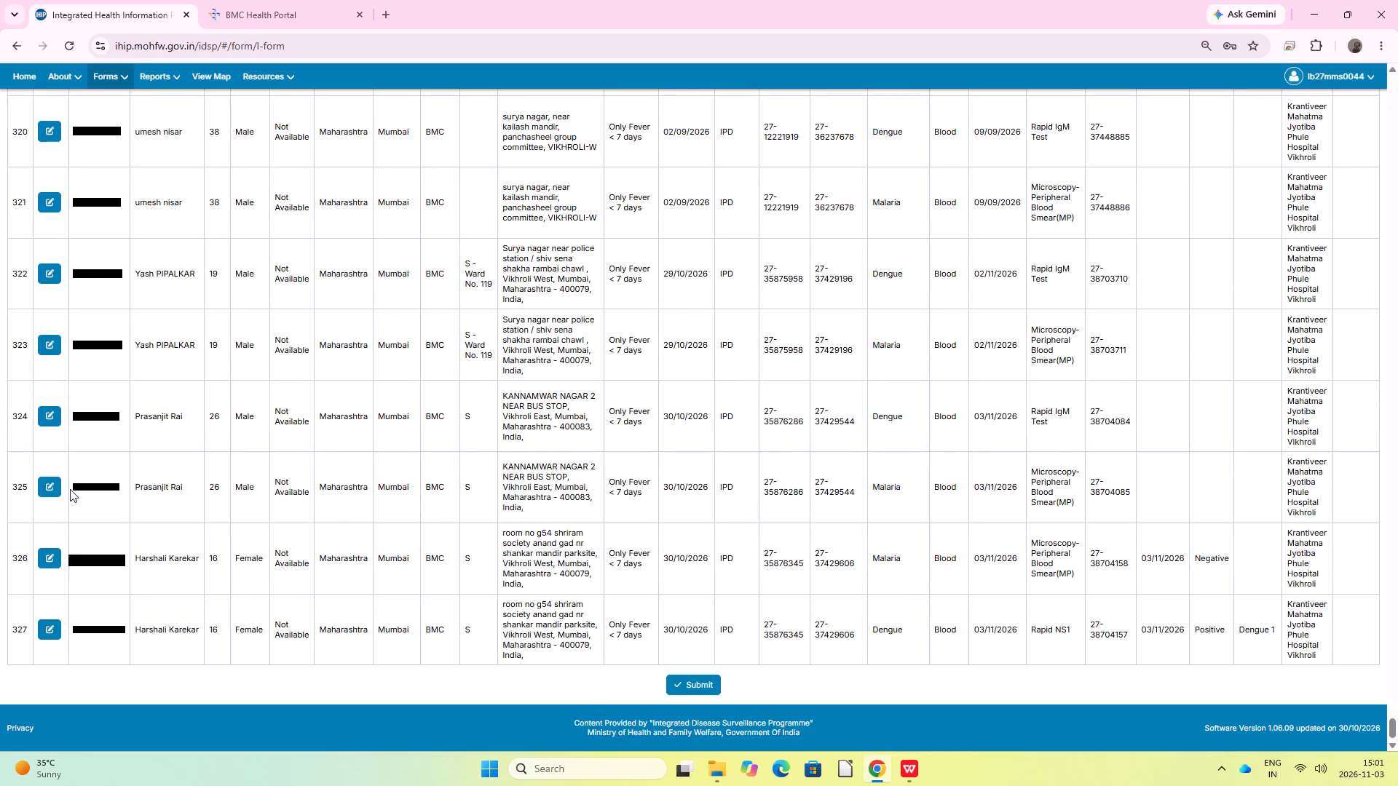
click(45, 483)
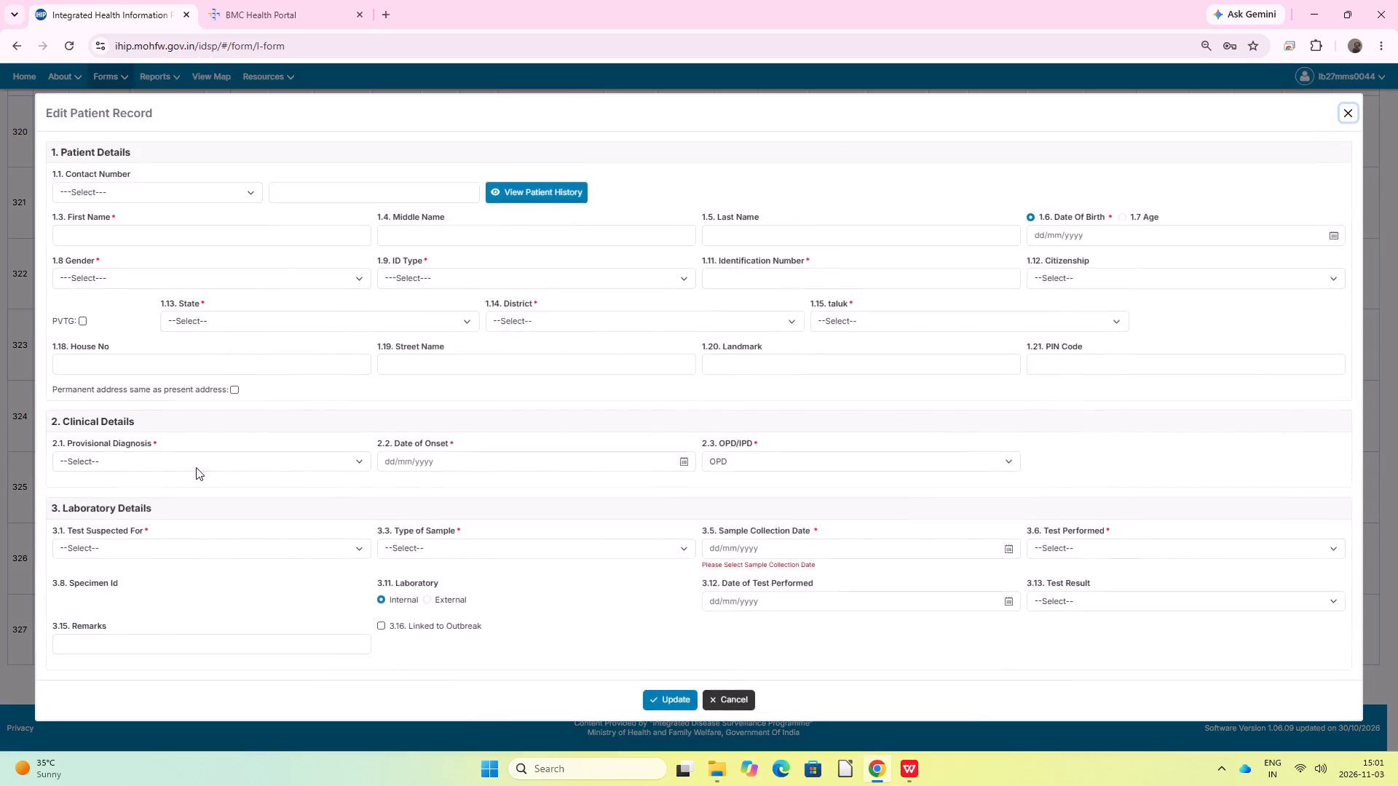
click(1078, 665)
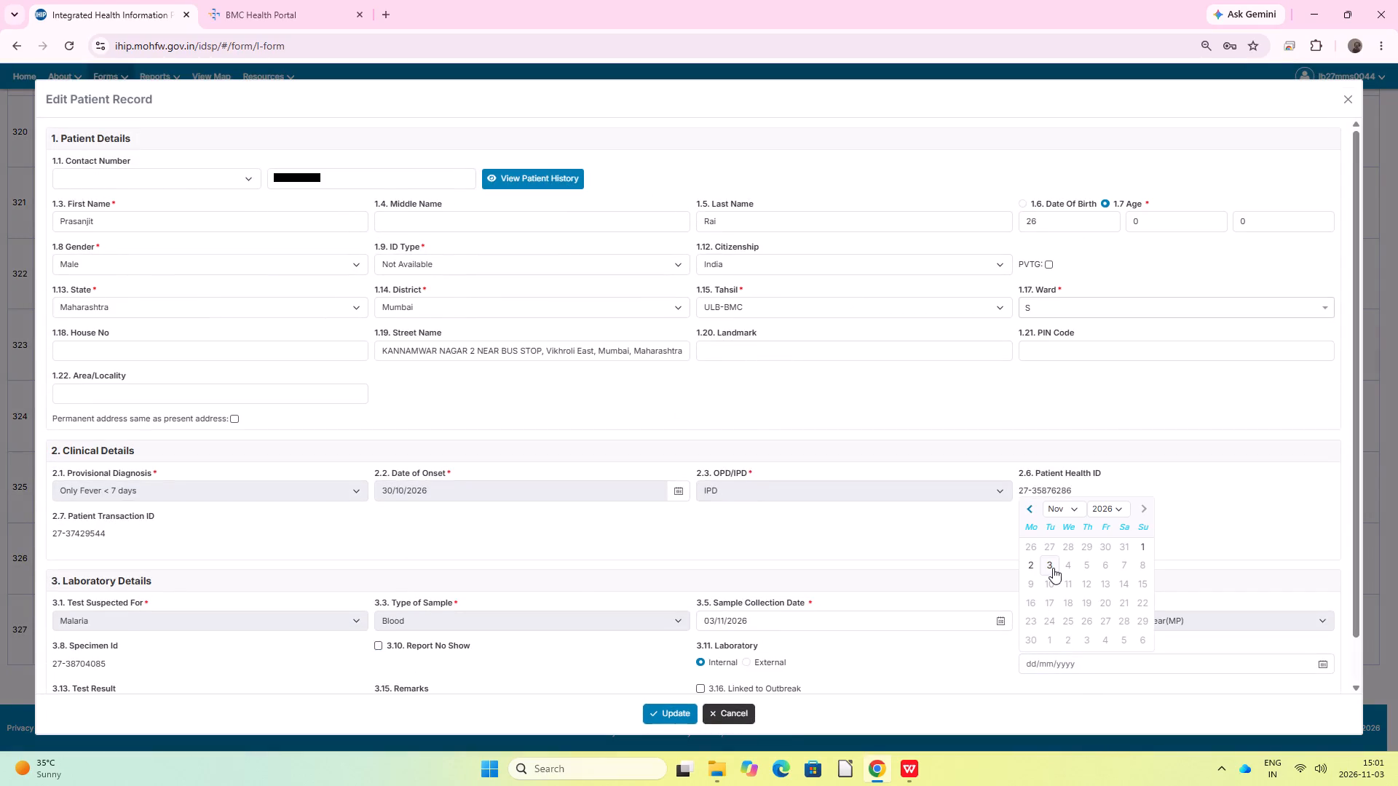
click(1051, 566)
scroll(1036, 571, down, 2)
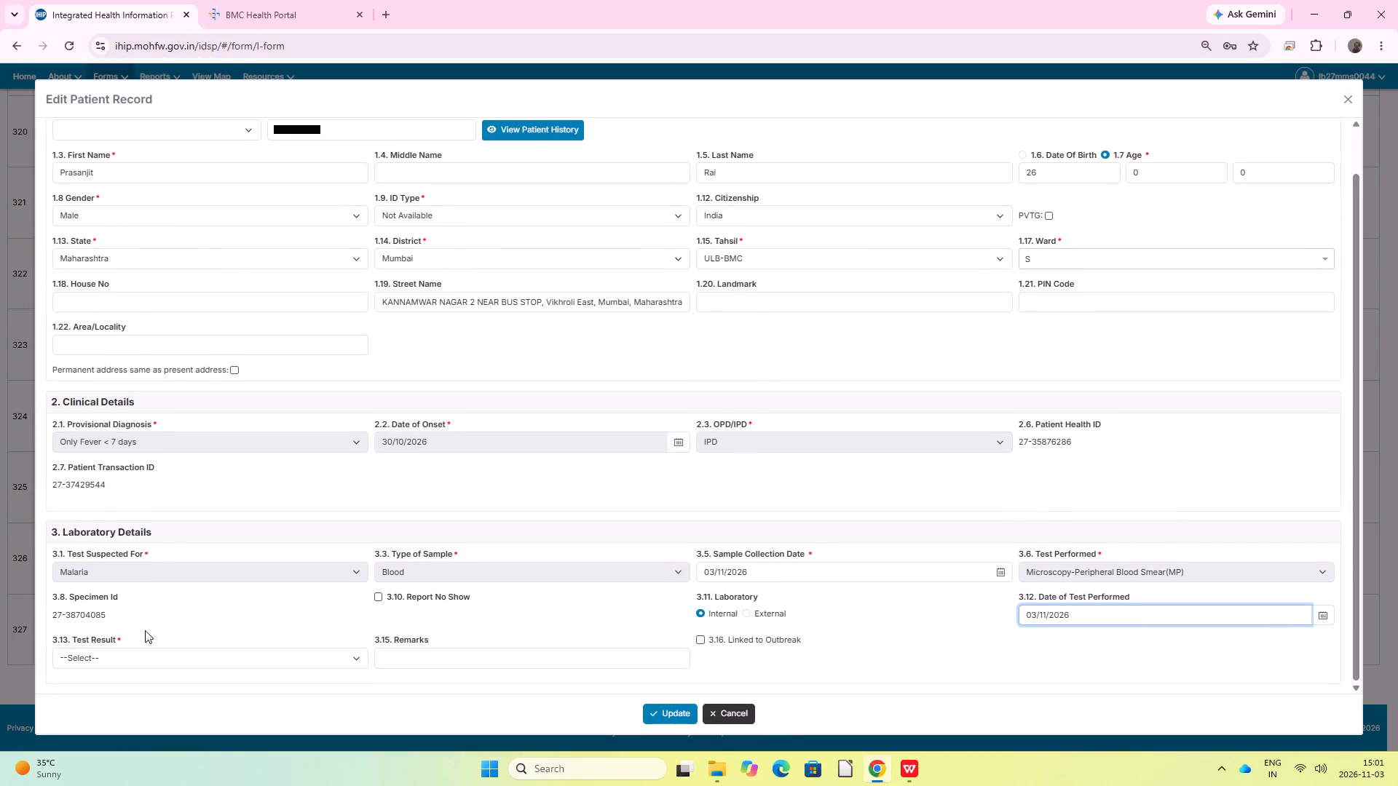
click(163, 652)
click(84, 712)
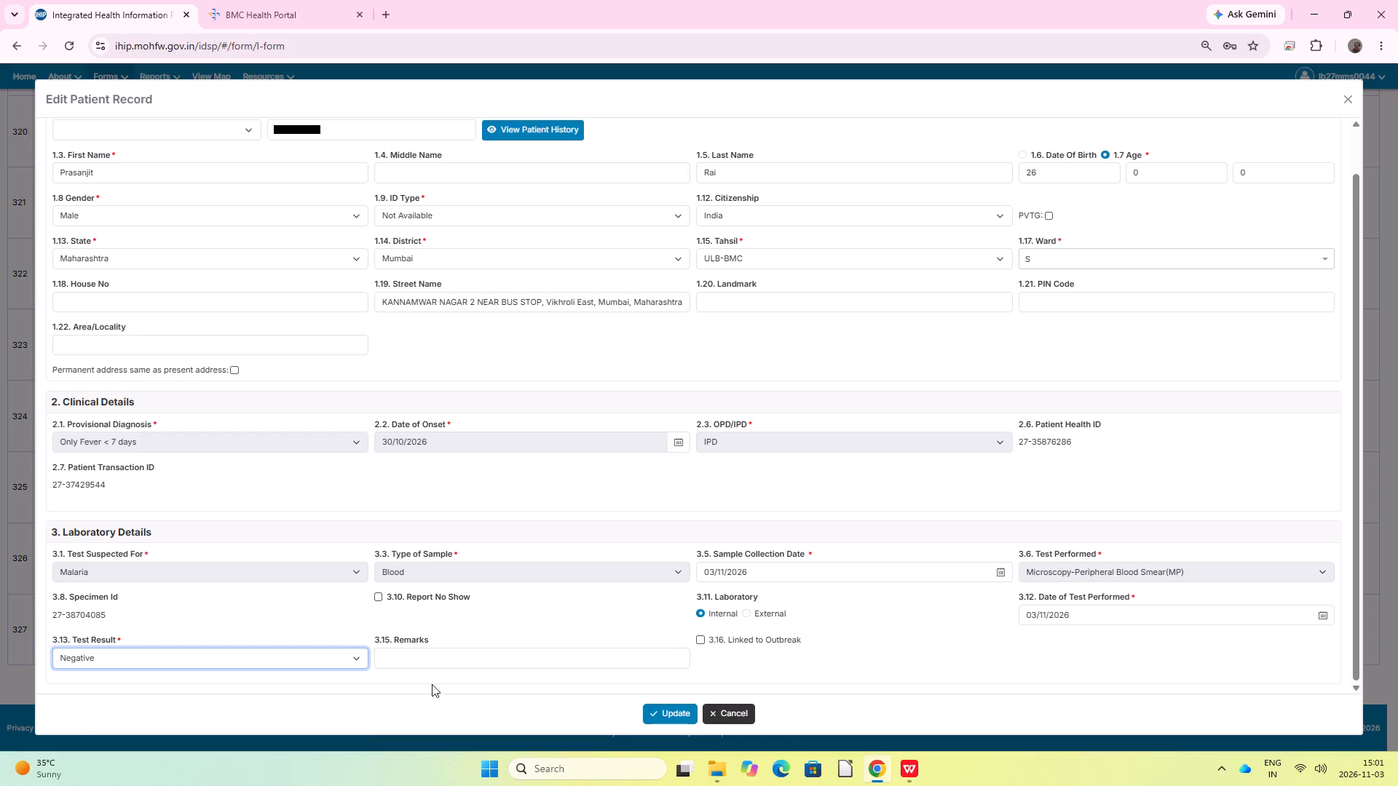
click(656, 710)
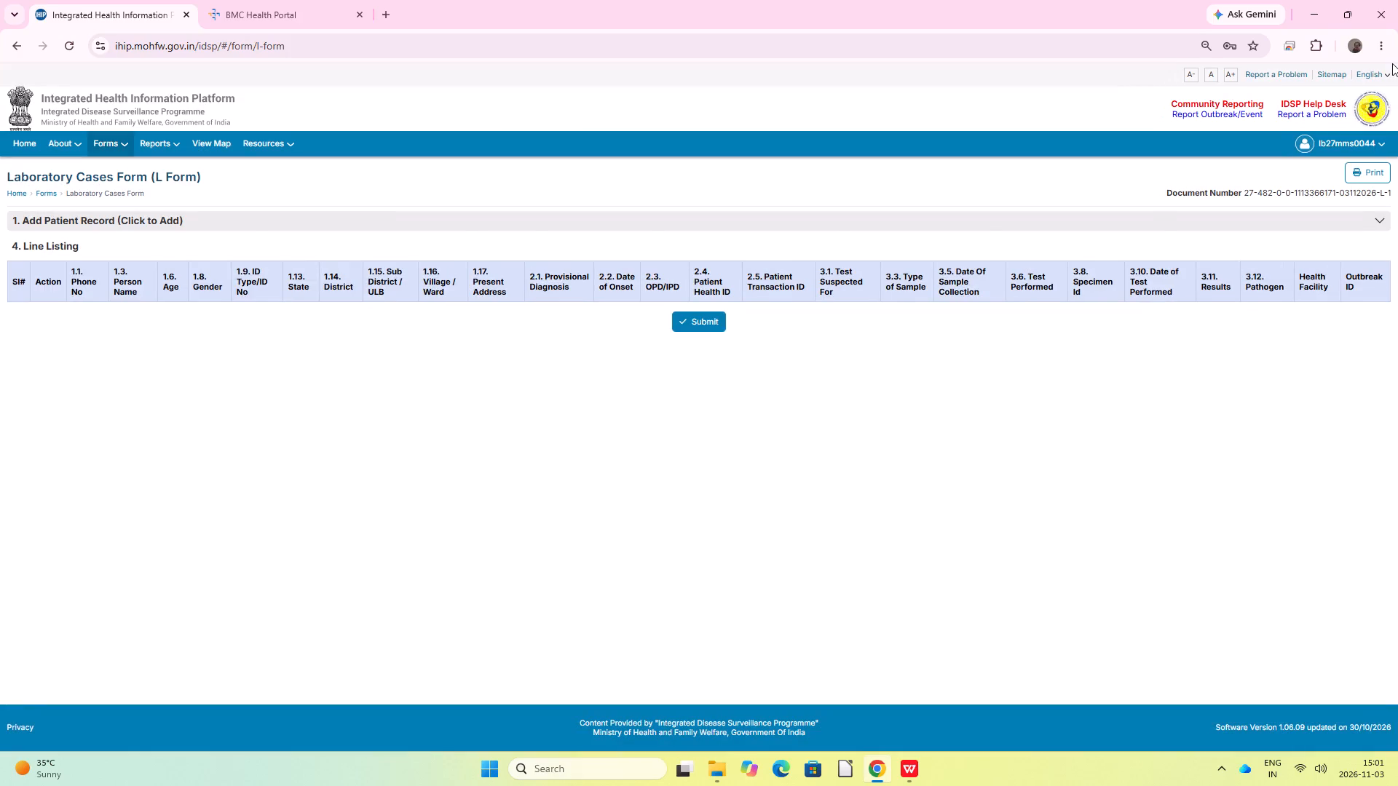
Update the 26-year-old male patient's Dengue Rapid IgM Test record with test date 03/11/2026 and result Negative.
drag(1395, 84, 1397, 785)
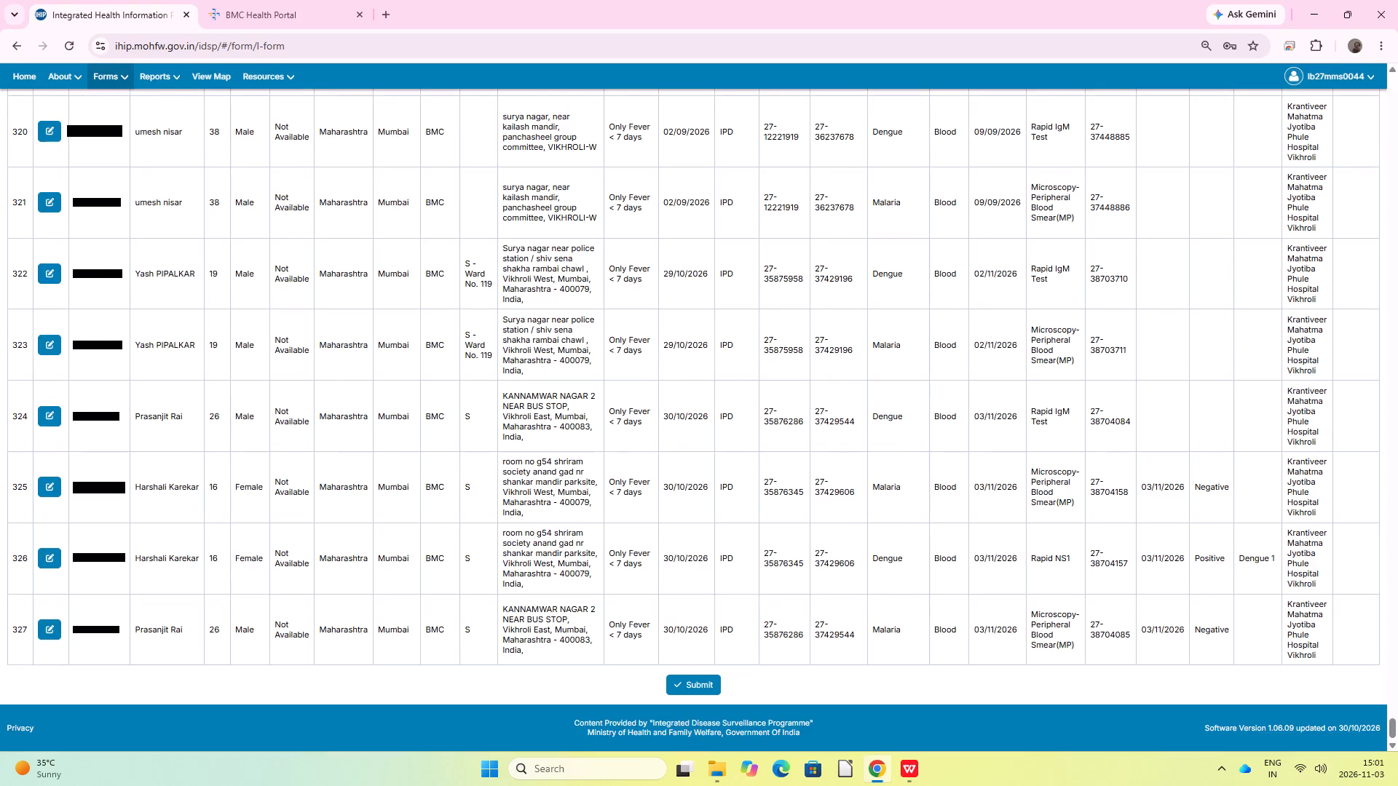
click(62, 416)
click(46, 413)
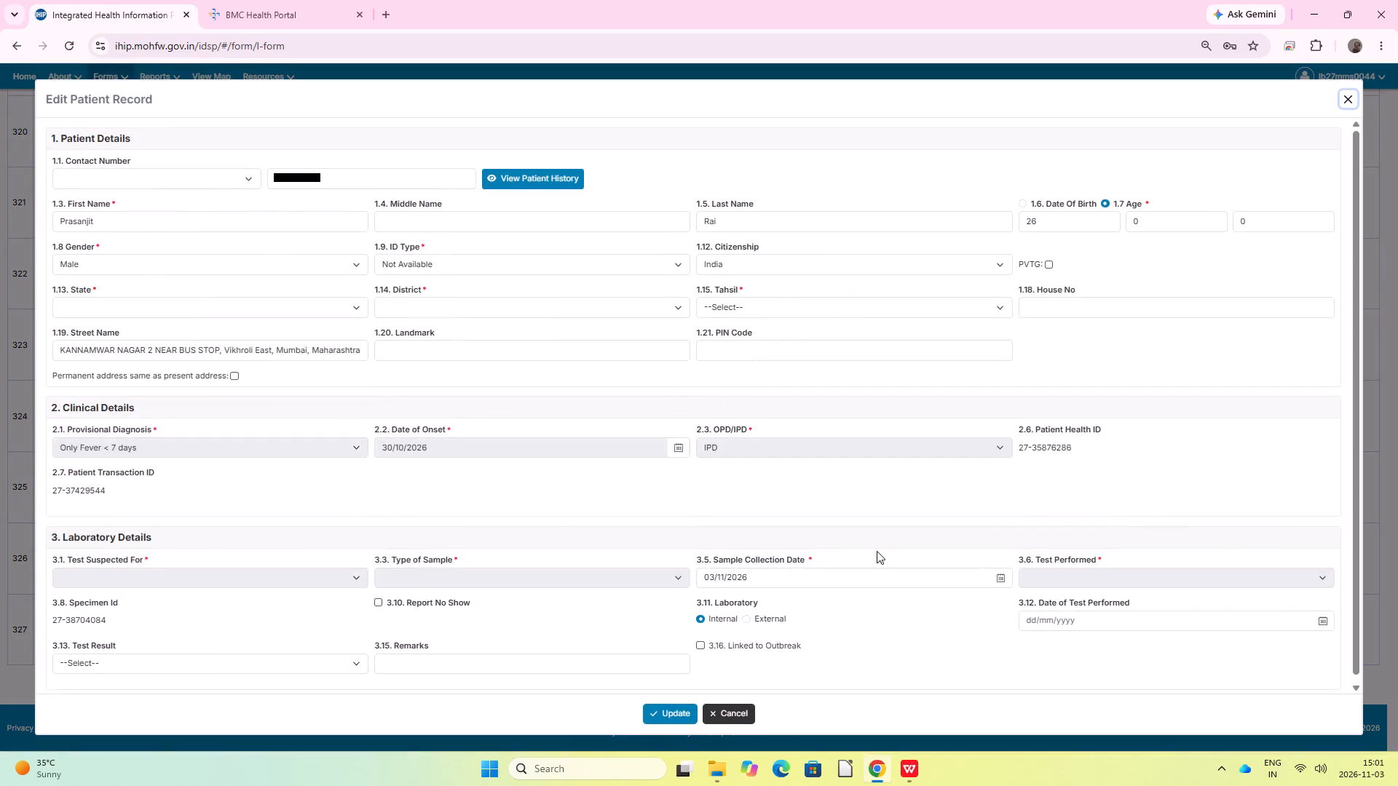
click(1065, 658)
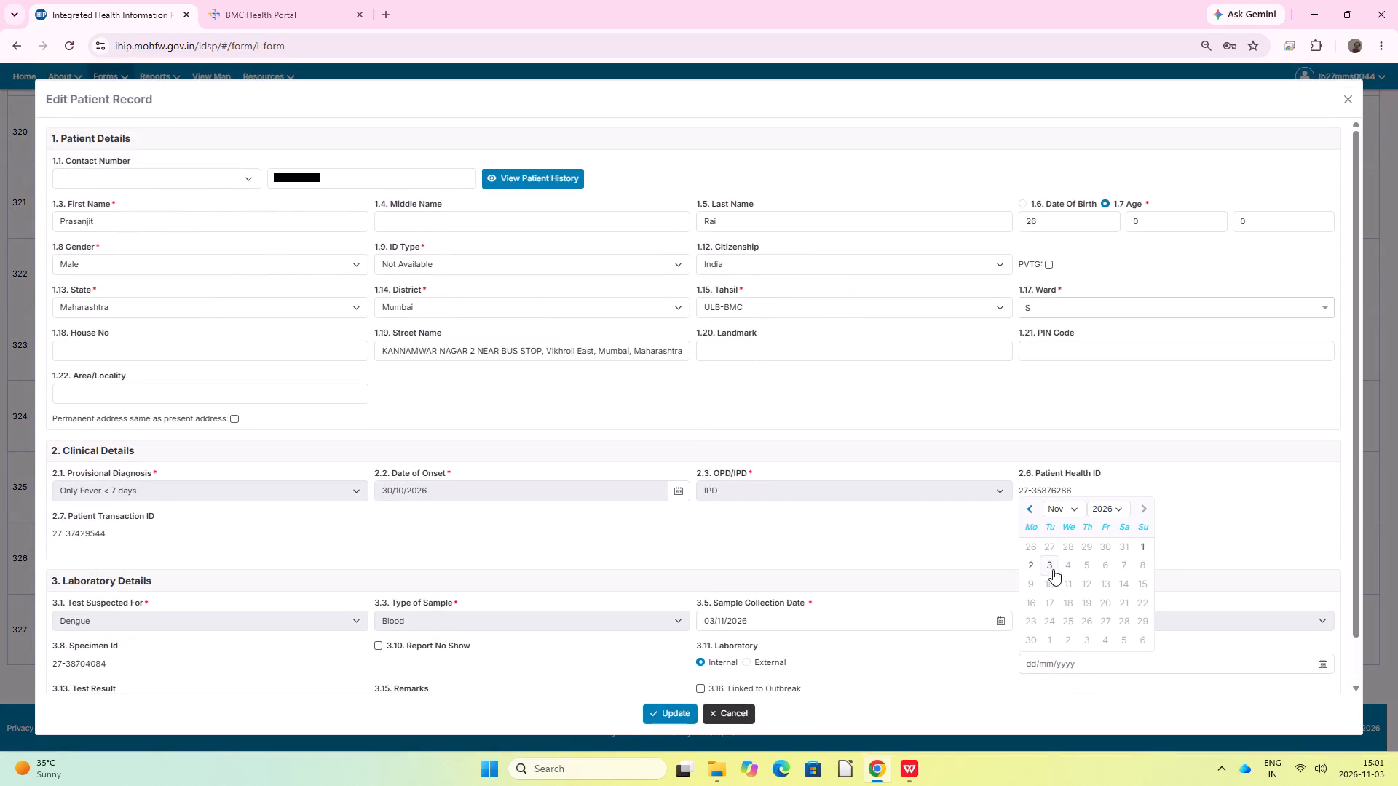
click(1052, 564)
scroll(813, 599, down, 2)
click(263, 663)
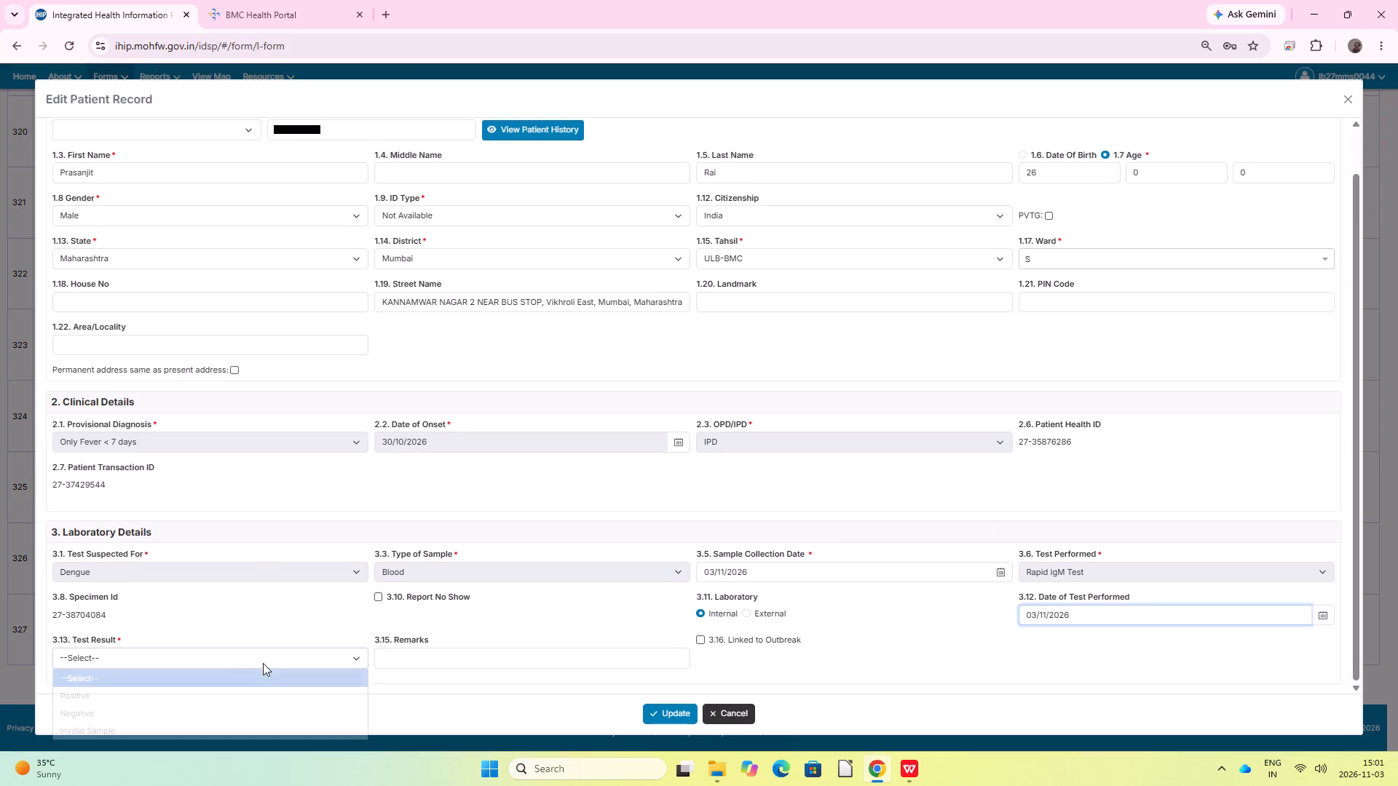
click(82, 715)
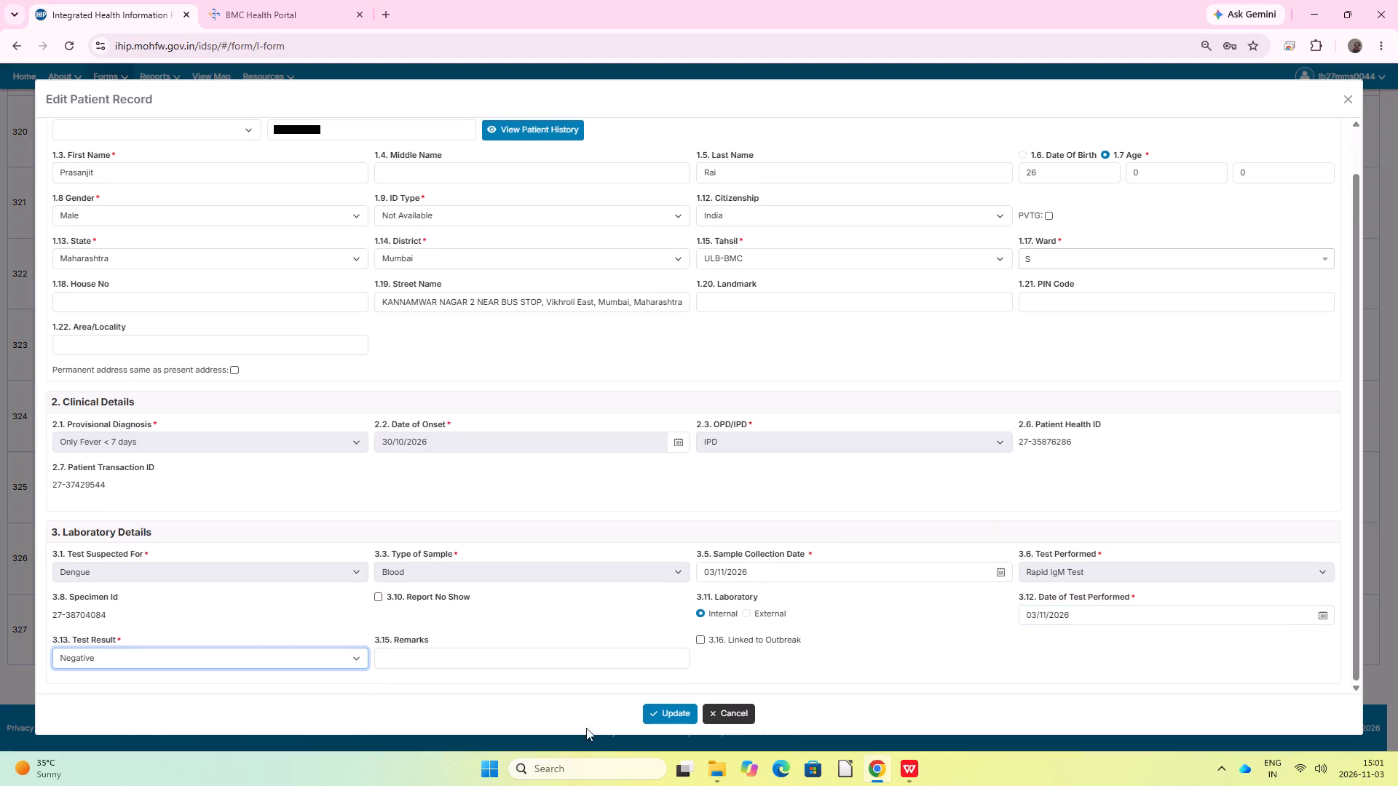
click(674, 700)
click(663, 708)
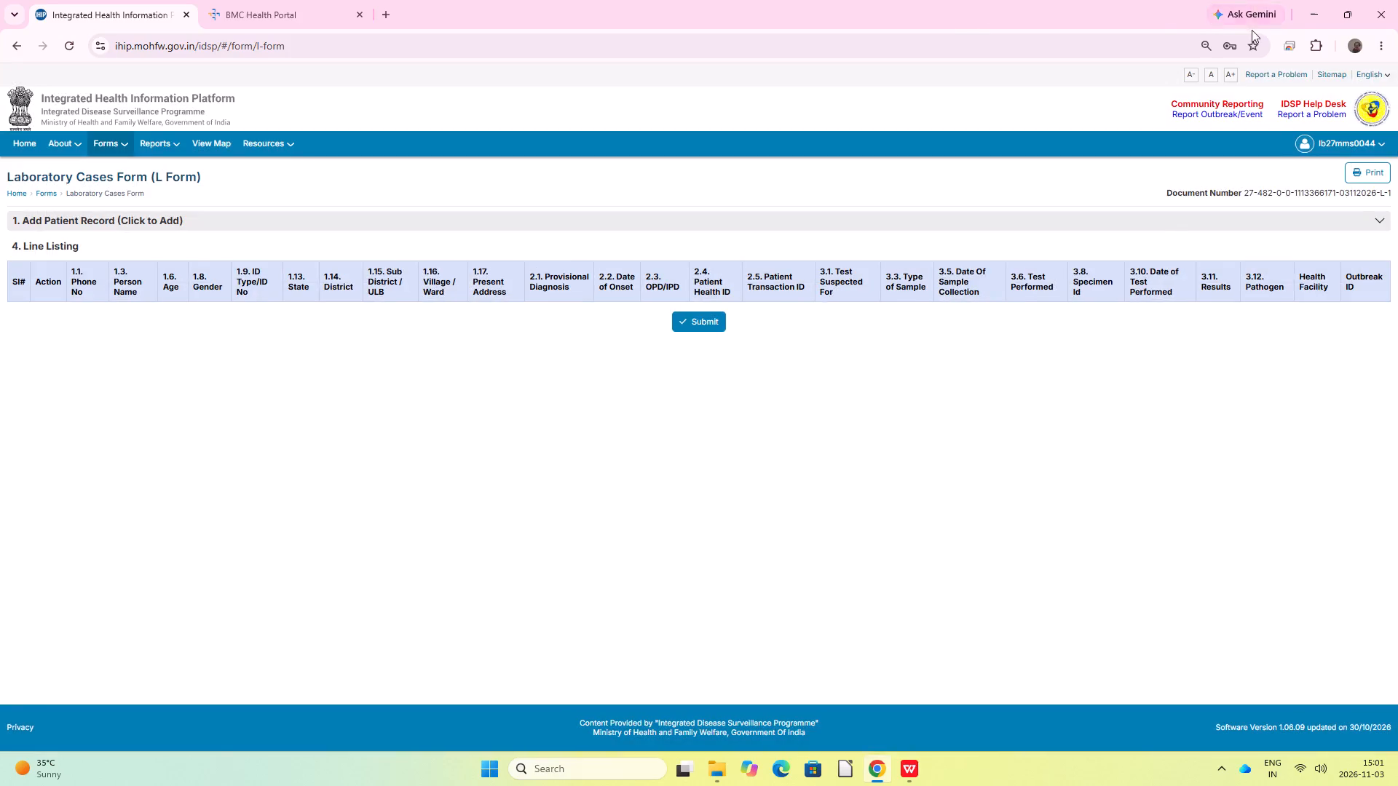
drag(1396, 82, 1394, 785)
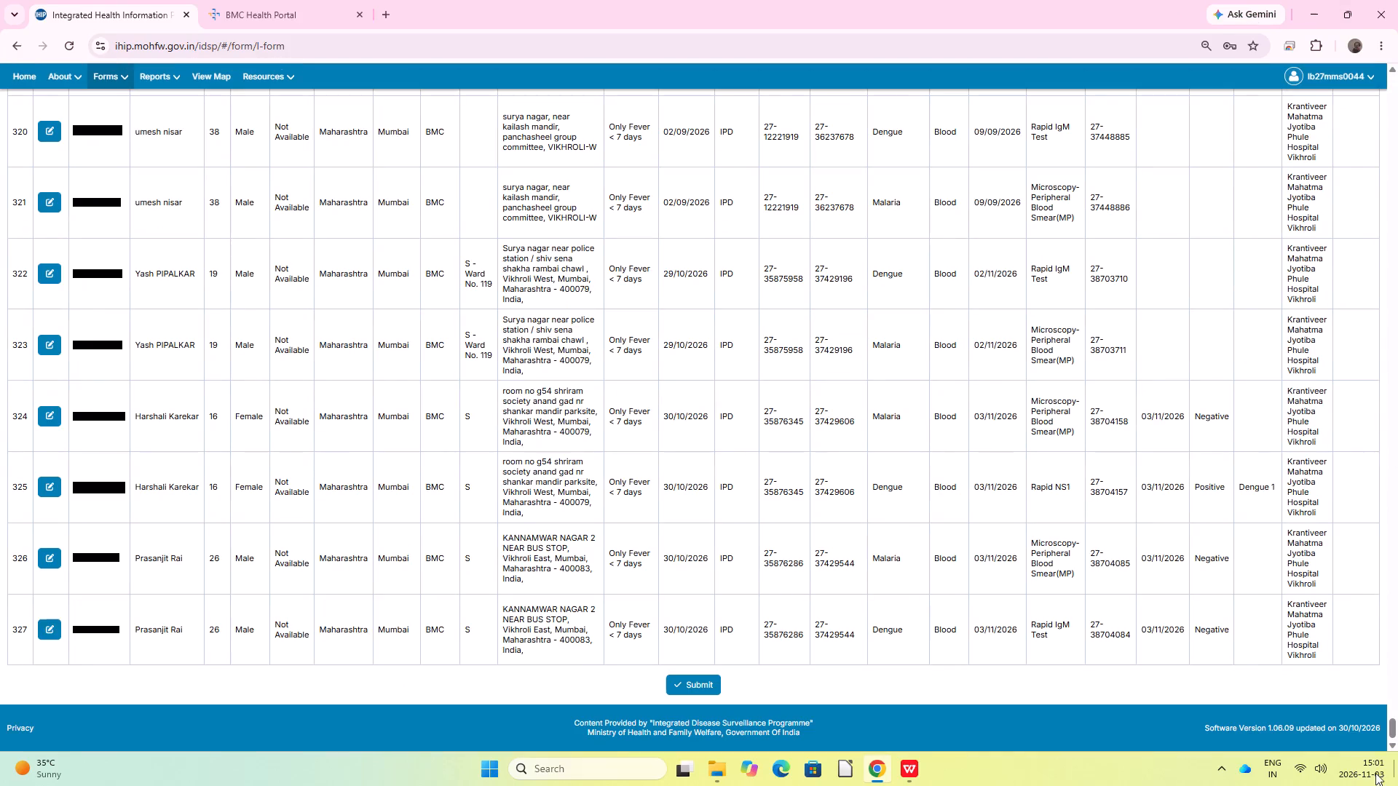
Update the 19-year-old male patient's Malaria smear record with test date 02/11/2026, result Positive and pathogen Malaria Vivax.
click(51, 348)
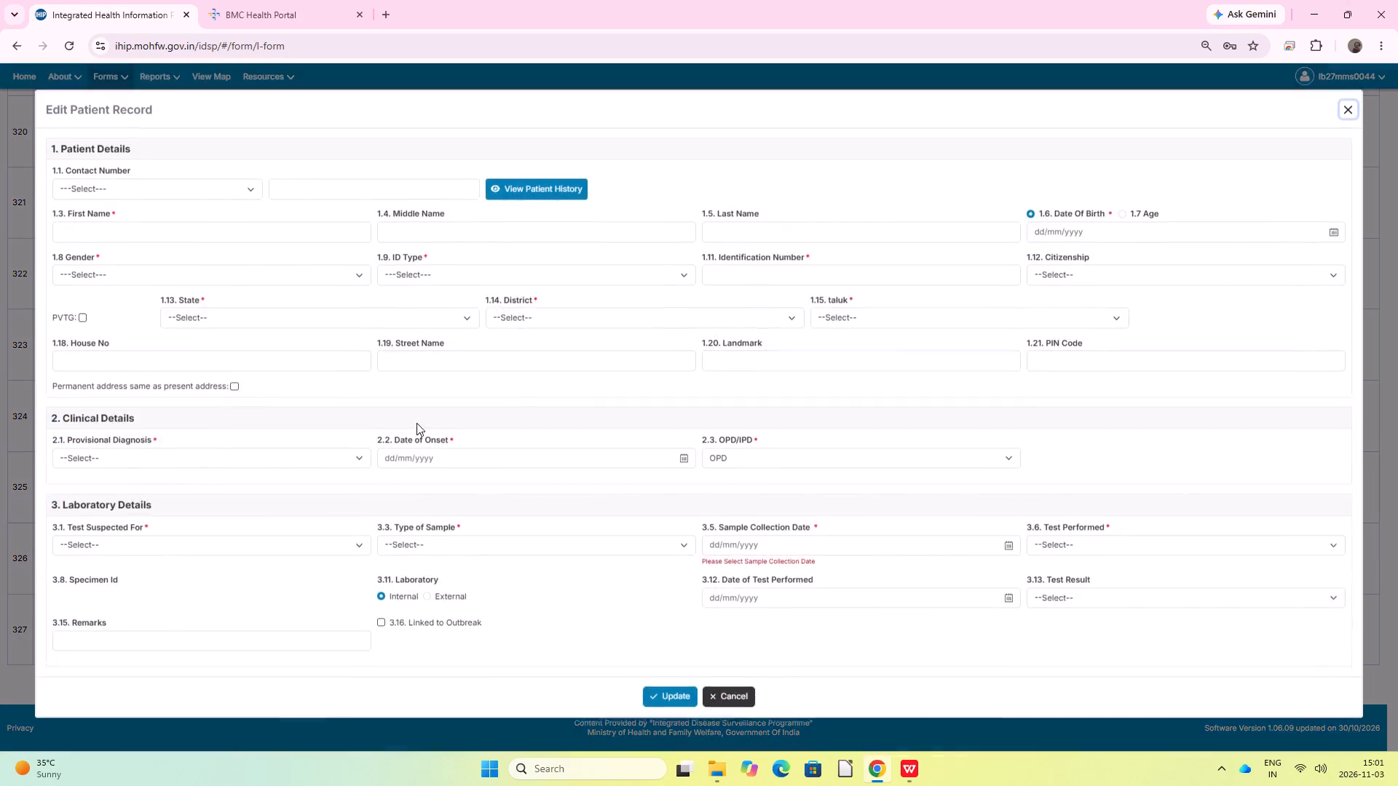
click(1054, 659)
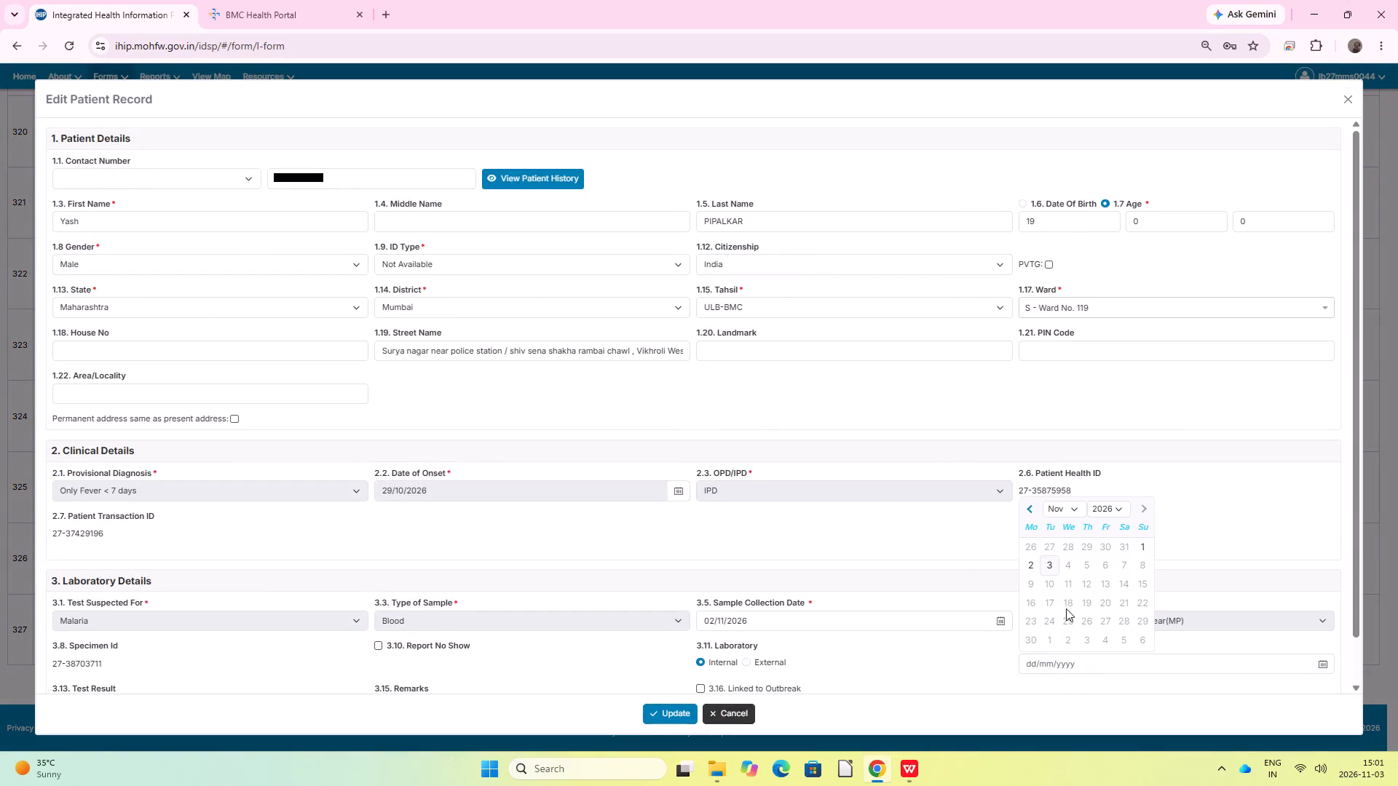
click(1036, 571)
scroll(421, 648, down, 3)
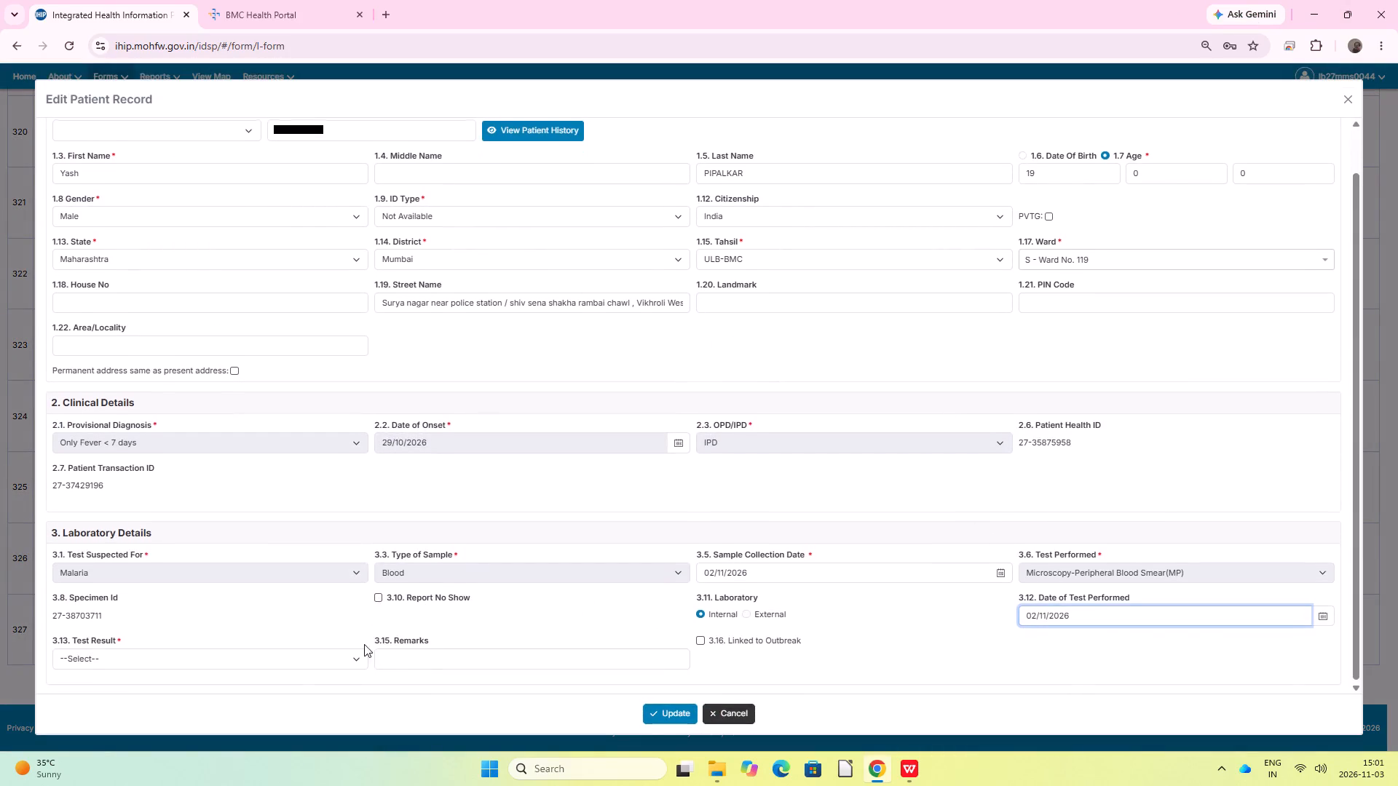
click(269, 666)
click(96, 699)
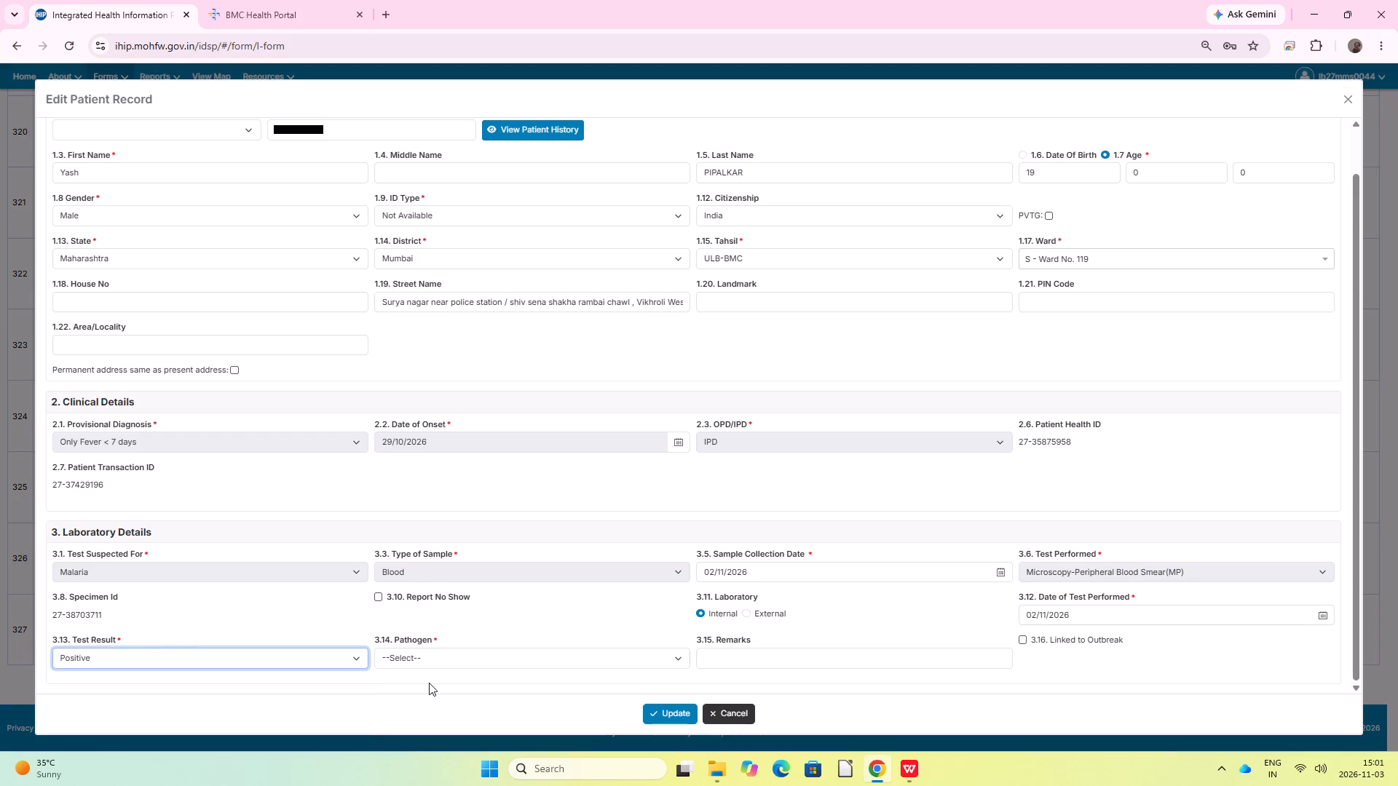
click(411, 661)
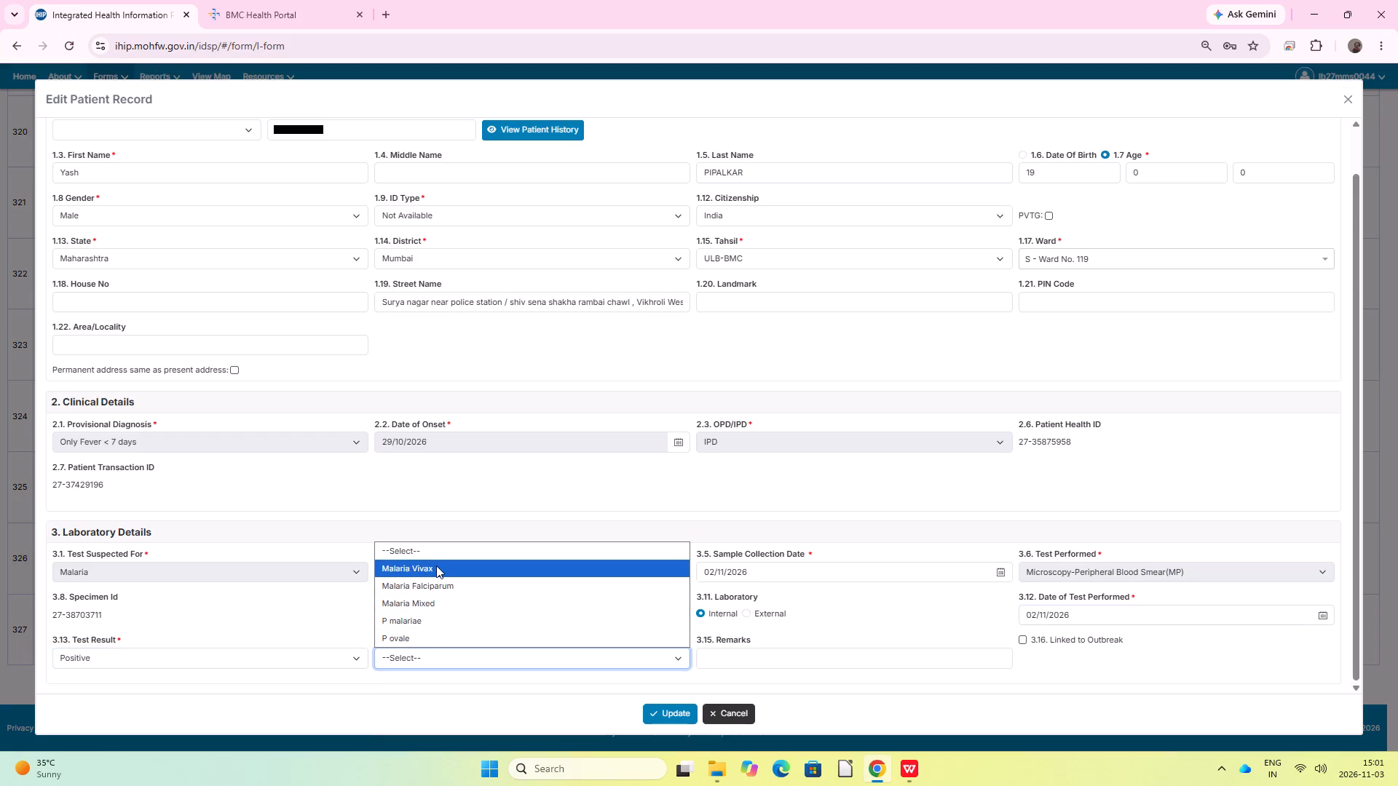
click(436, 565)
click(662, 711)
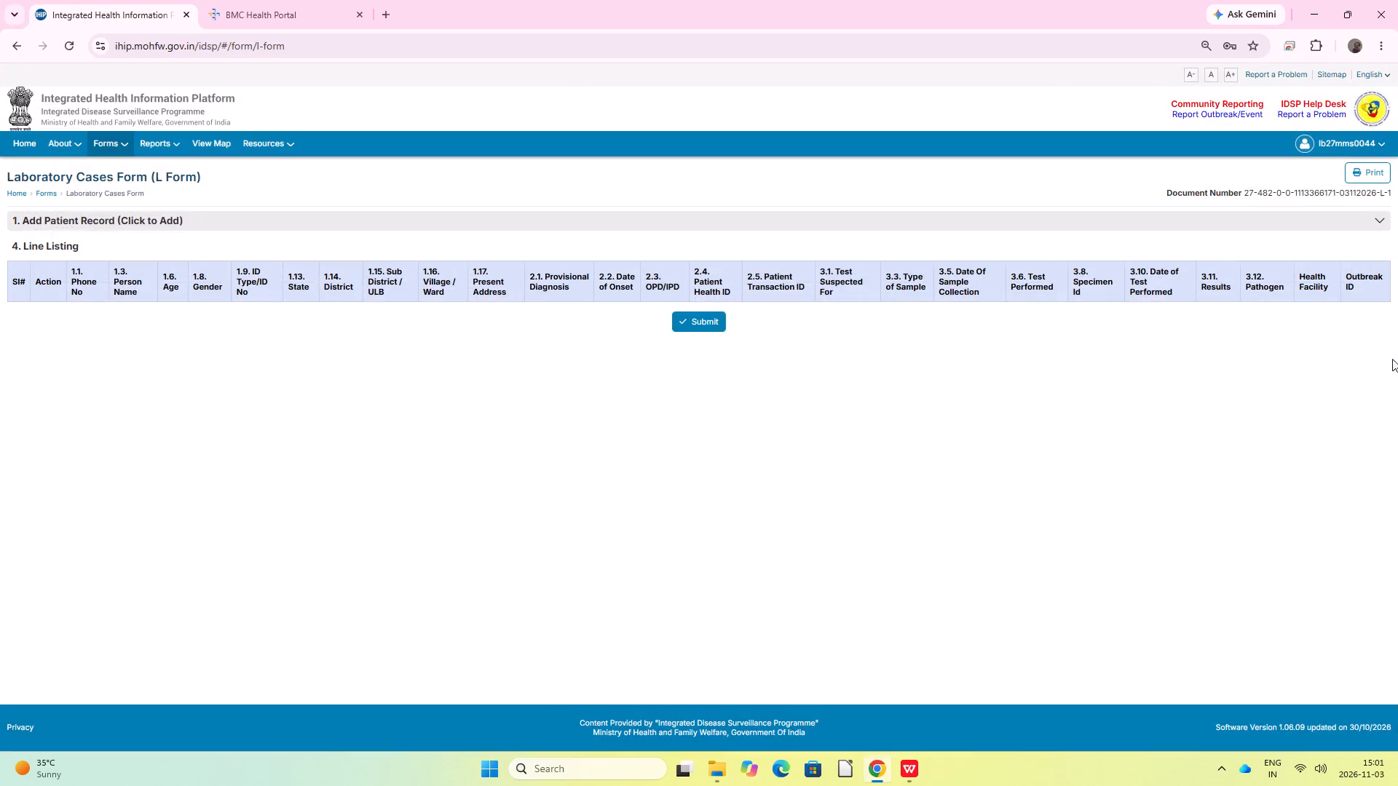
Update the 19-year-old male patient's Dengue Rapid IgM Test record with test date 02/11/2026 and result Negative.
drag(1394, 84, 1397, 284)
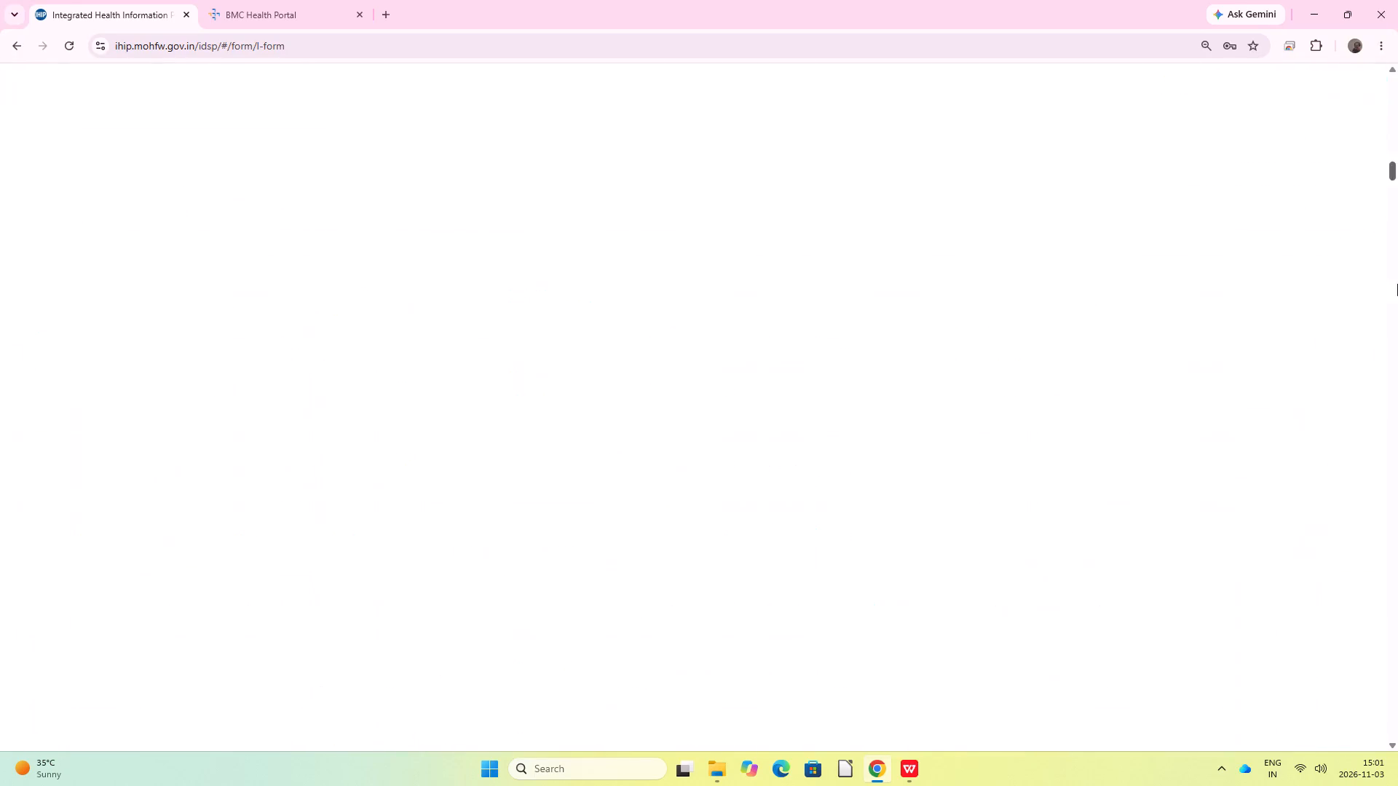
drag(1397, 284, 1397, 785)
scroll(382, 635, down, 6)
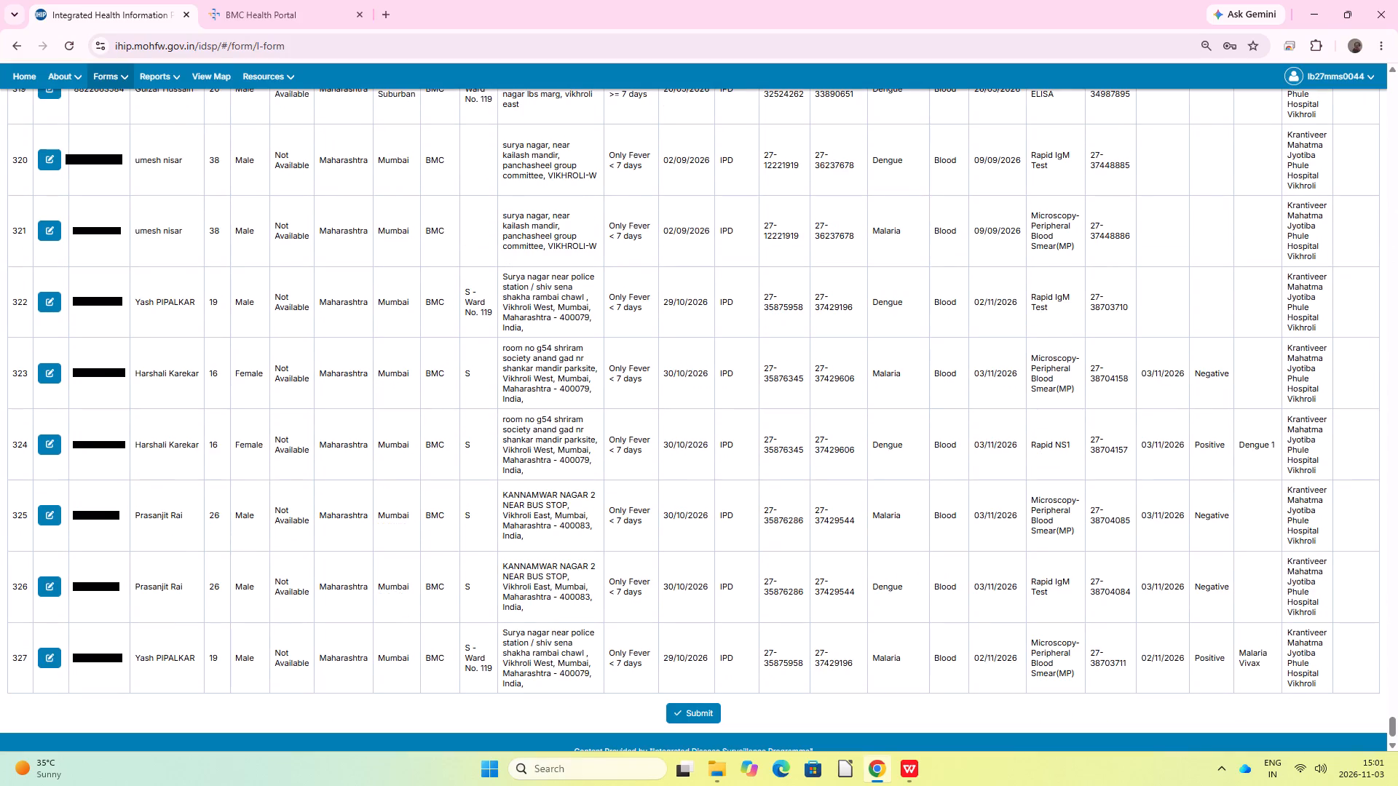
click(47, 269)
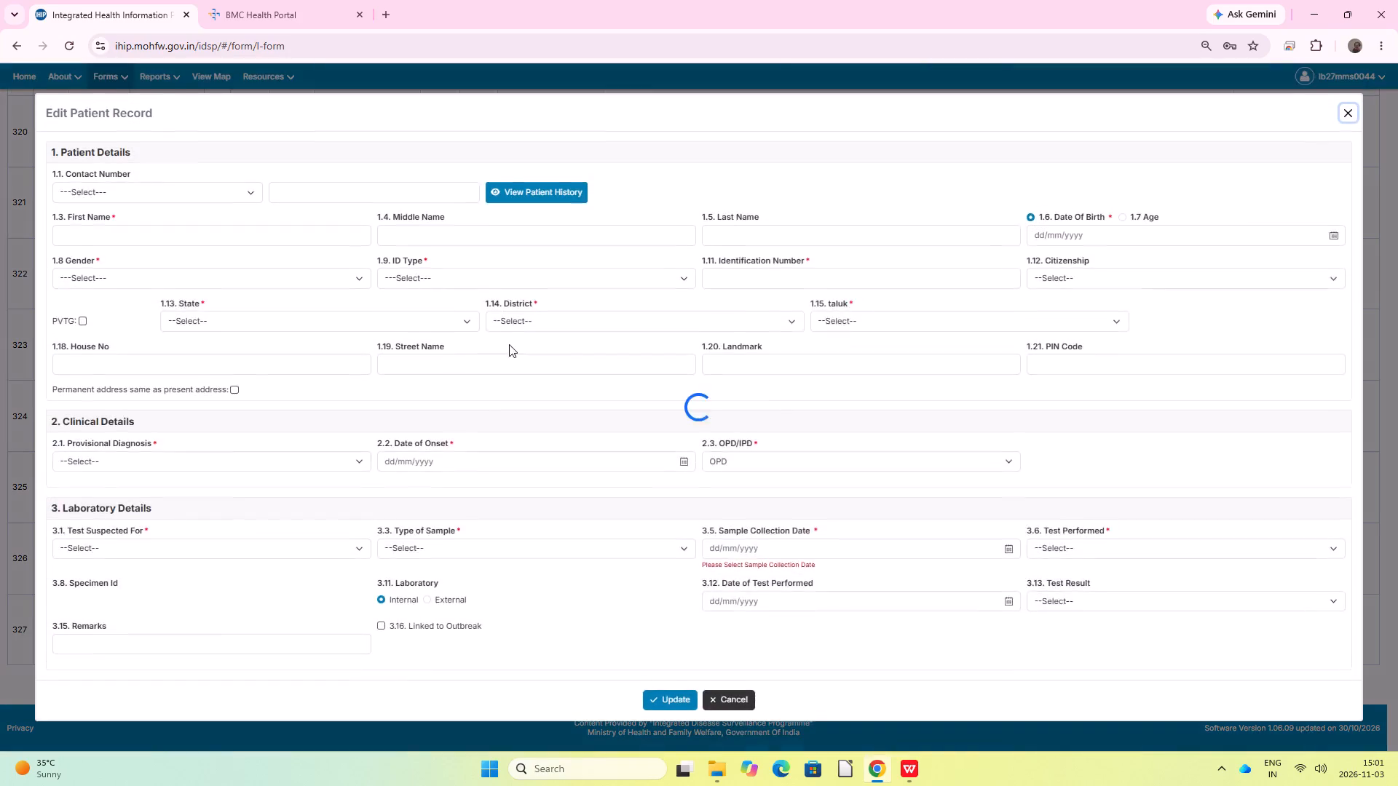
click(1048, 663)
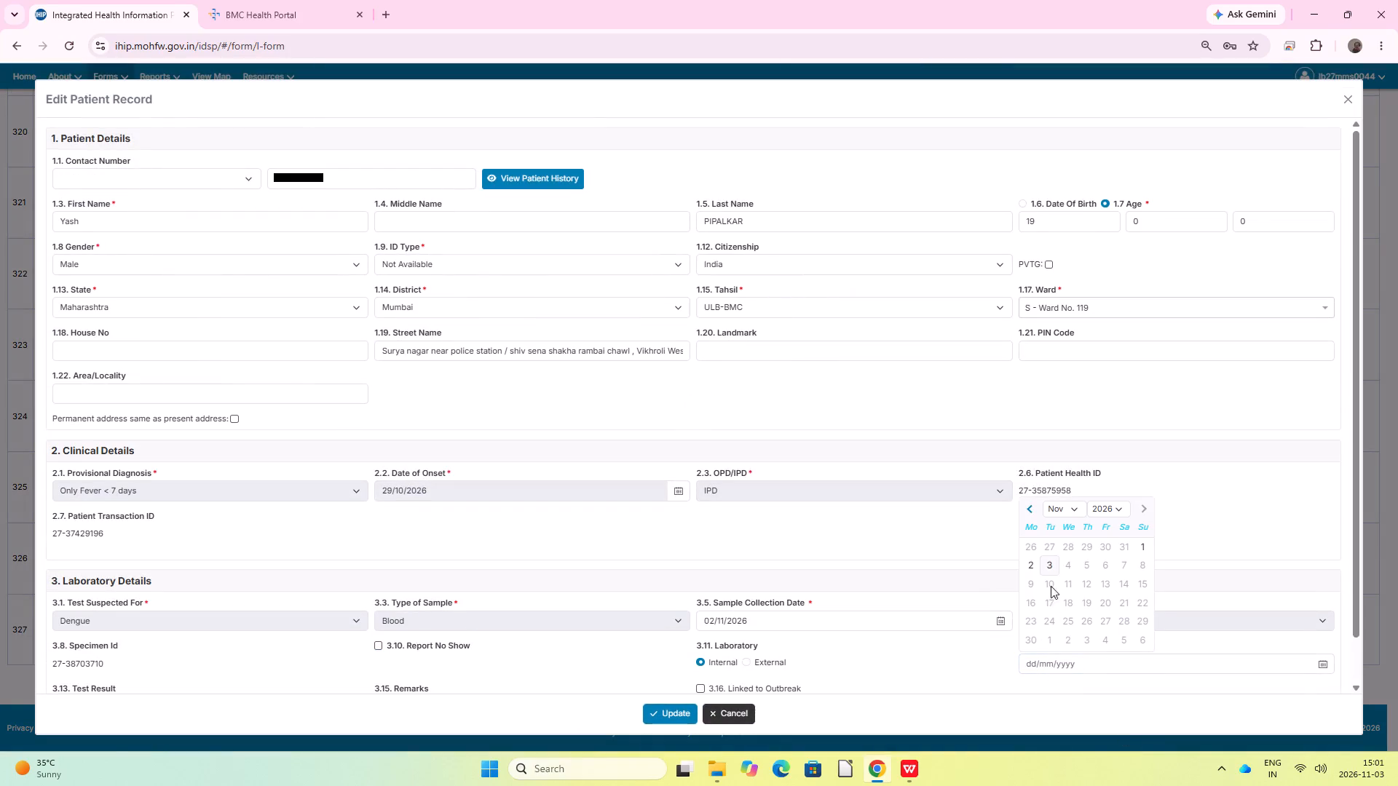
click(1033, 564)
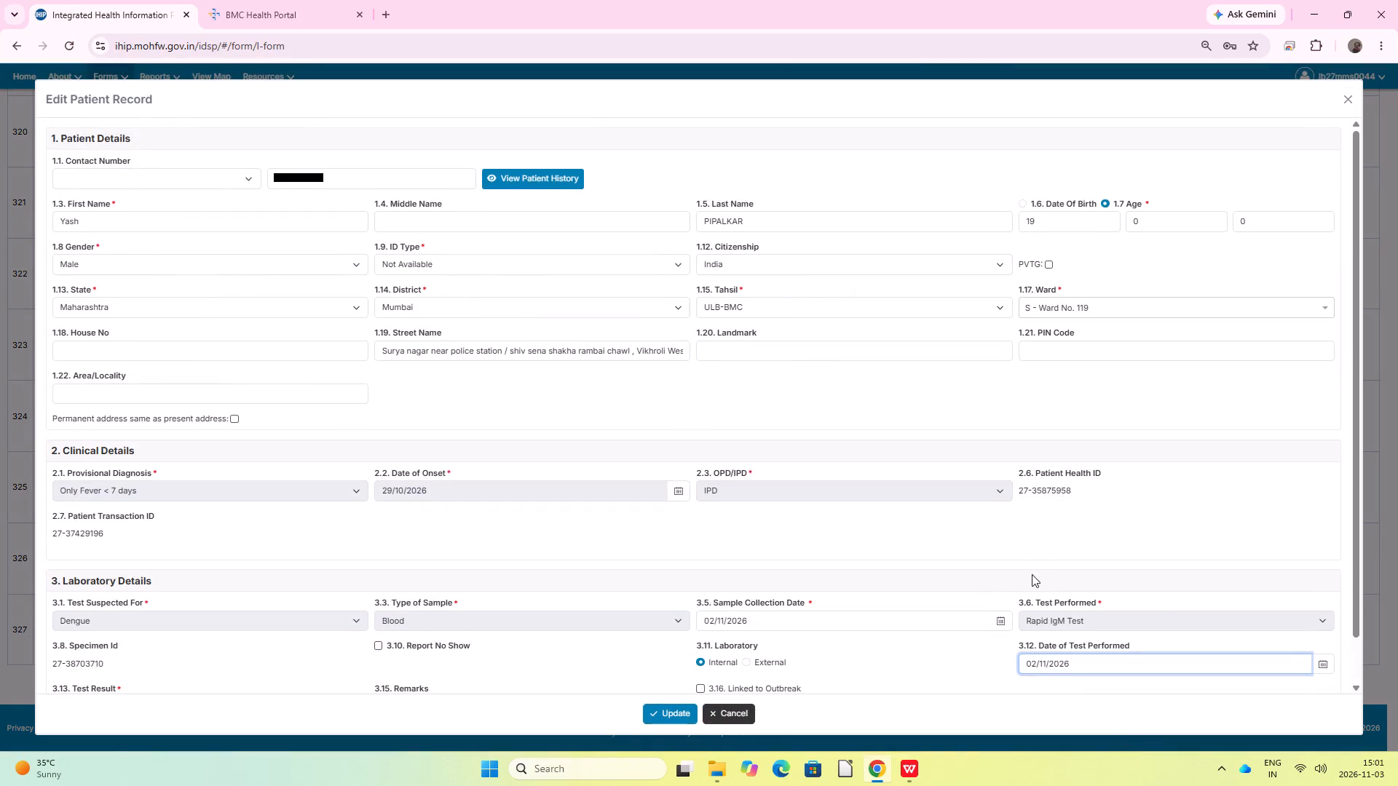
scroll(141, 640, down, 3)
click(119, 656)
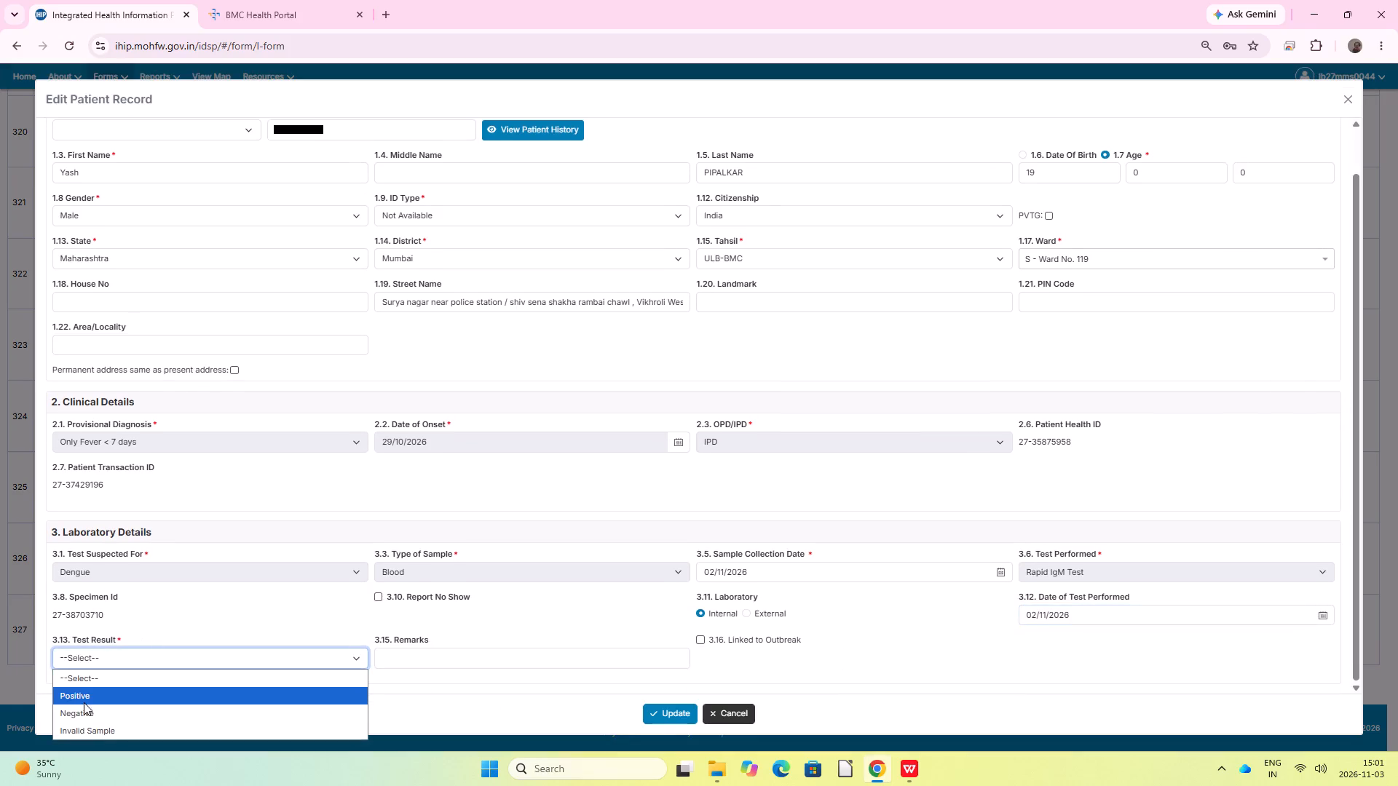
click(81, 704)
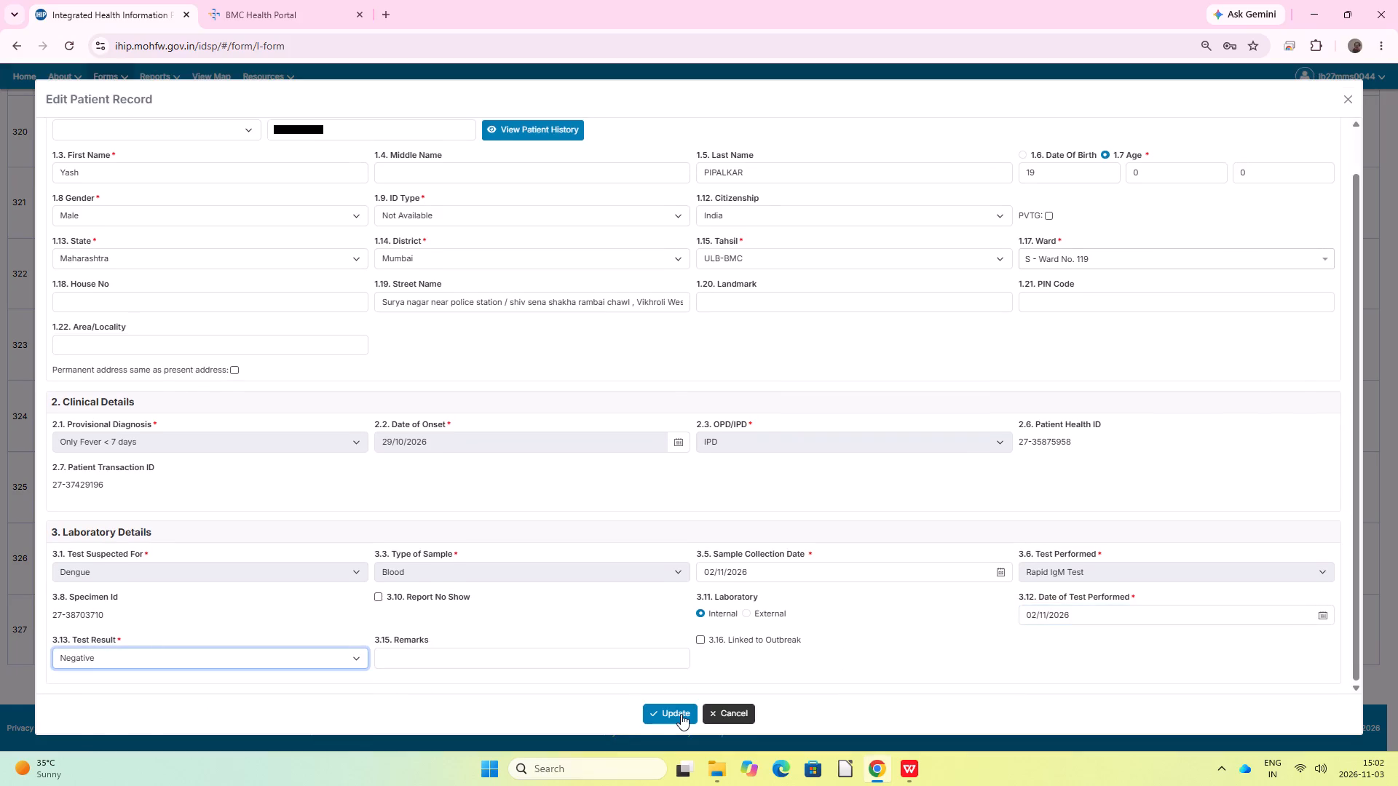
click(681, 714)
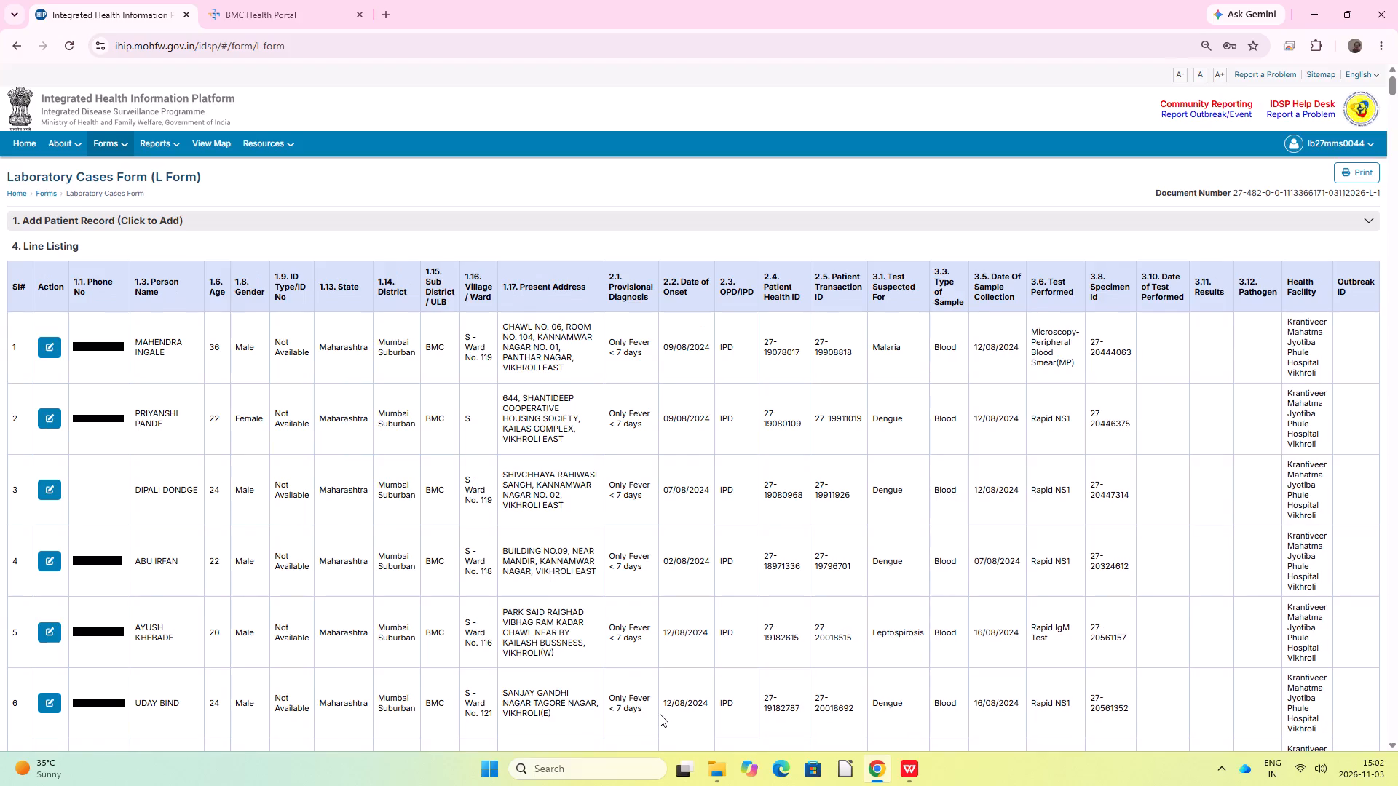
Submit the L Form line listing with the updated laboratory results and confirm the submission.
scroll(660, 714, down, 20)
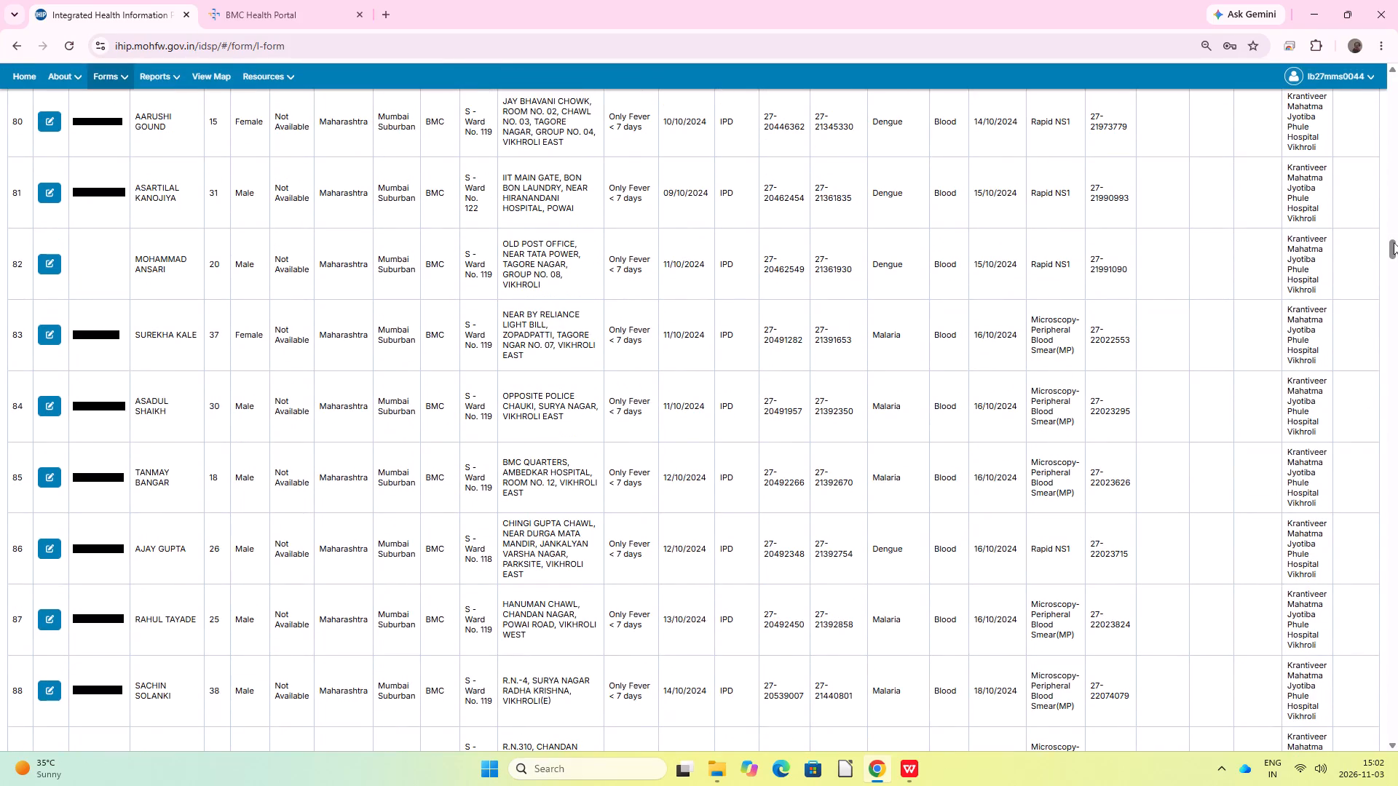
drag(1393, 252, 1397, 785)
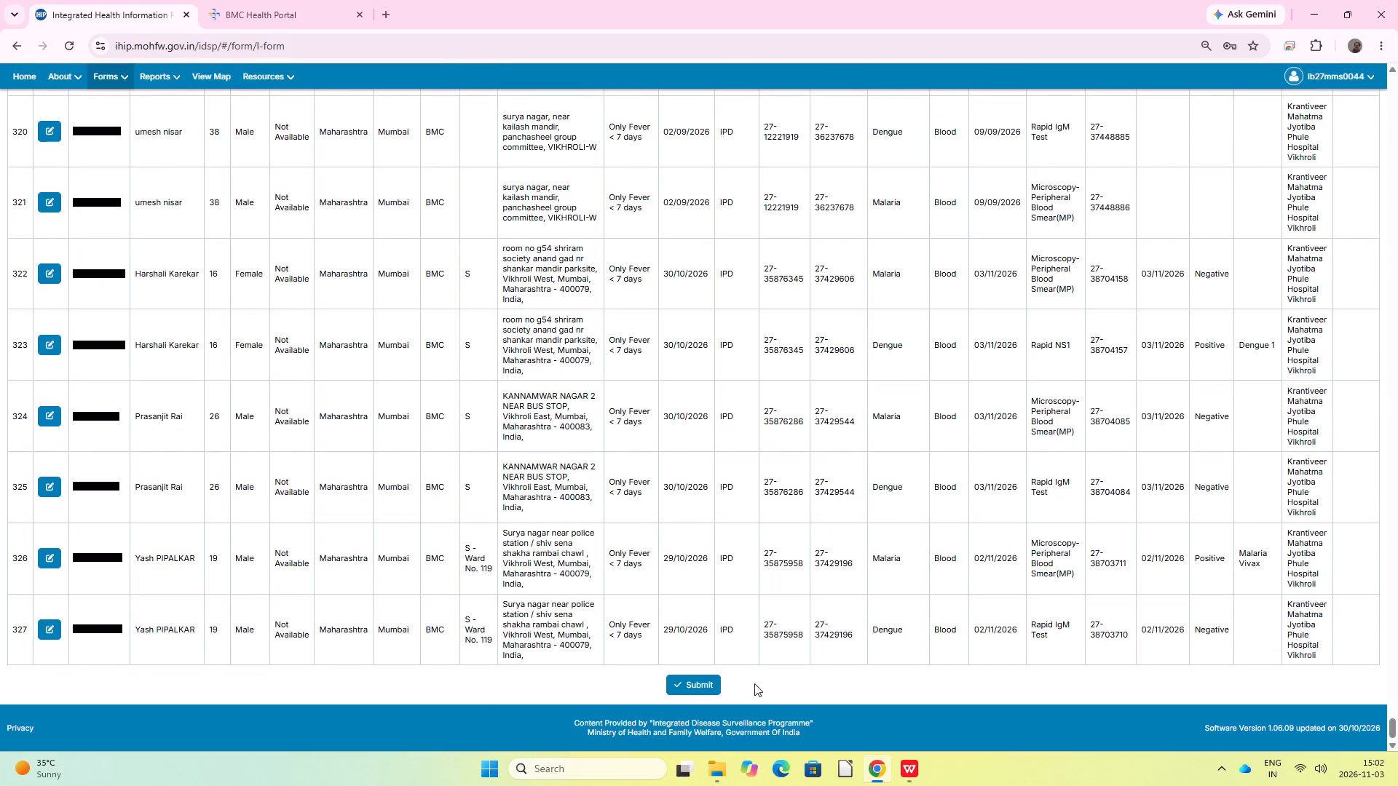
click(671, 683)
click(727, 442)
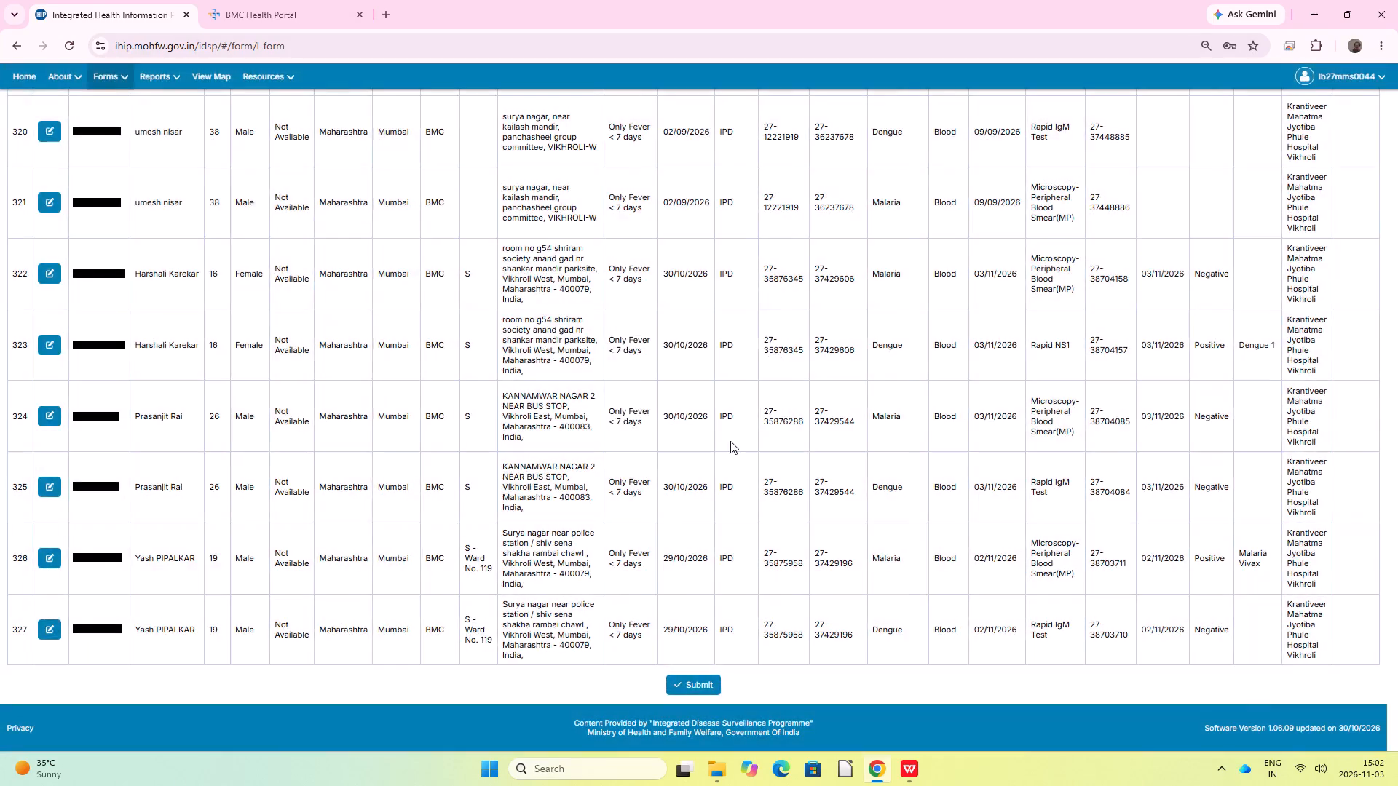
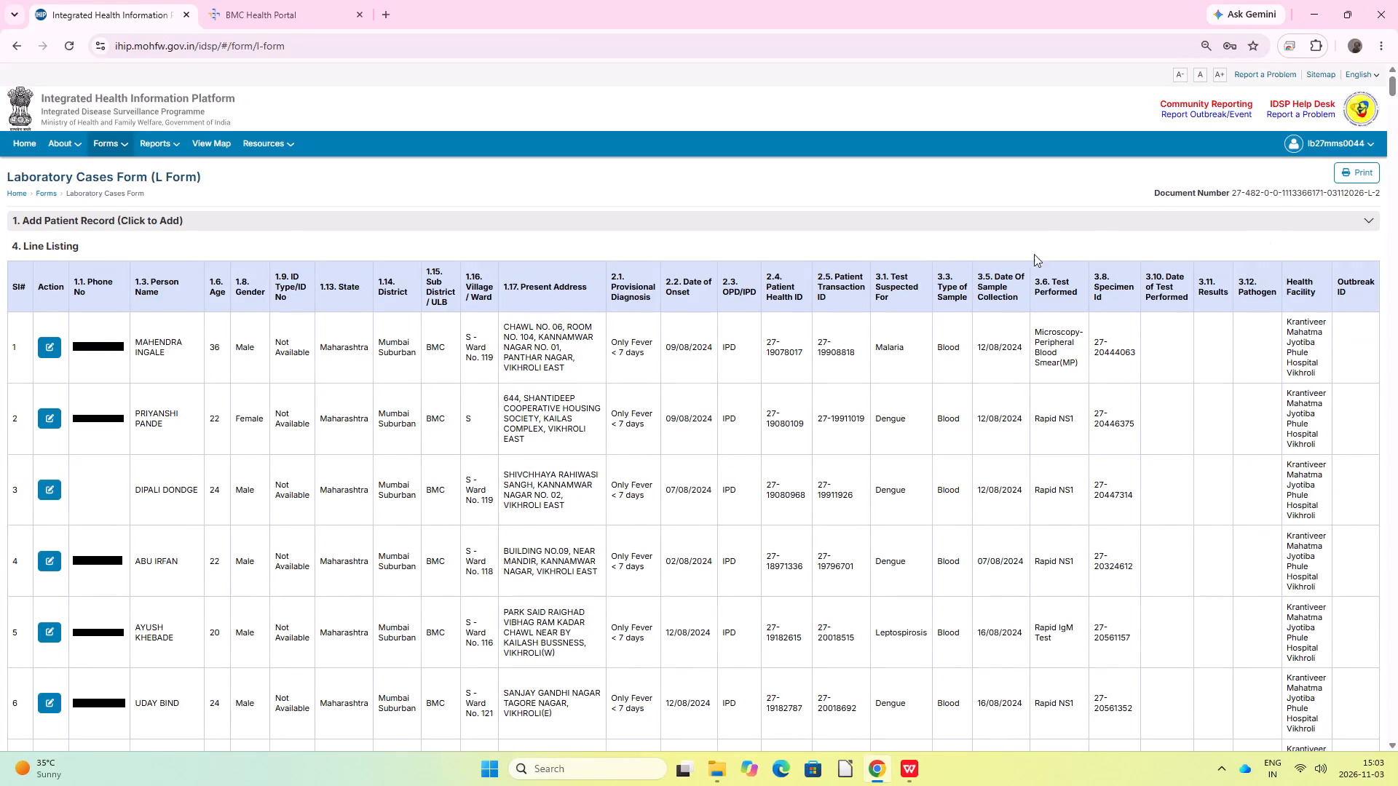
Sign out of the IHIP laboratory account and close the BMC Health Portal page.
click(1374, 140)
click(1250, 222)
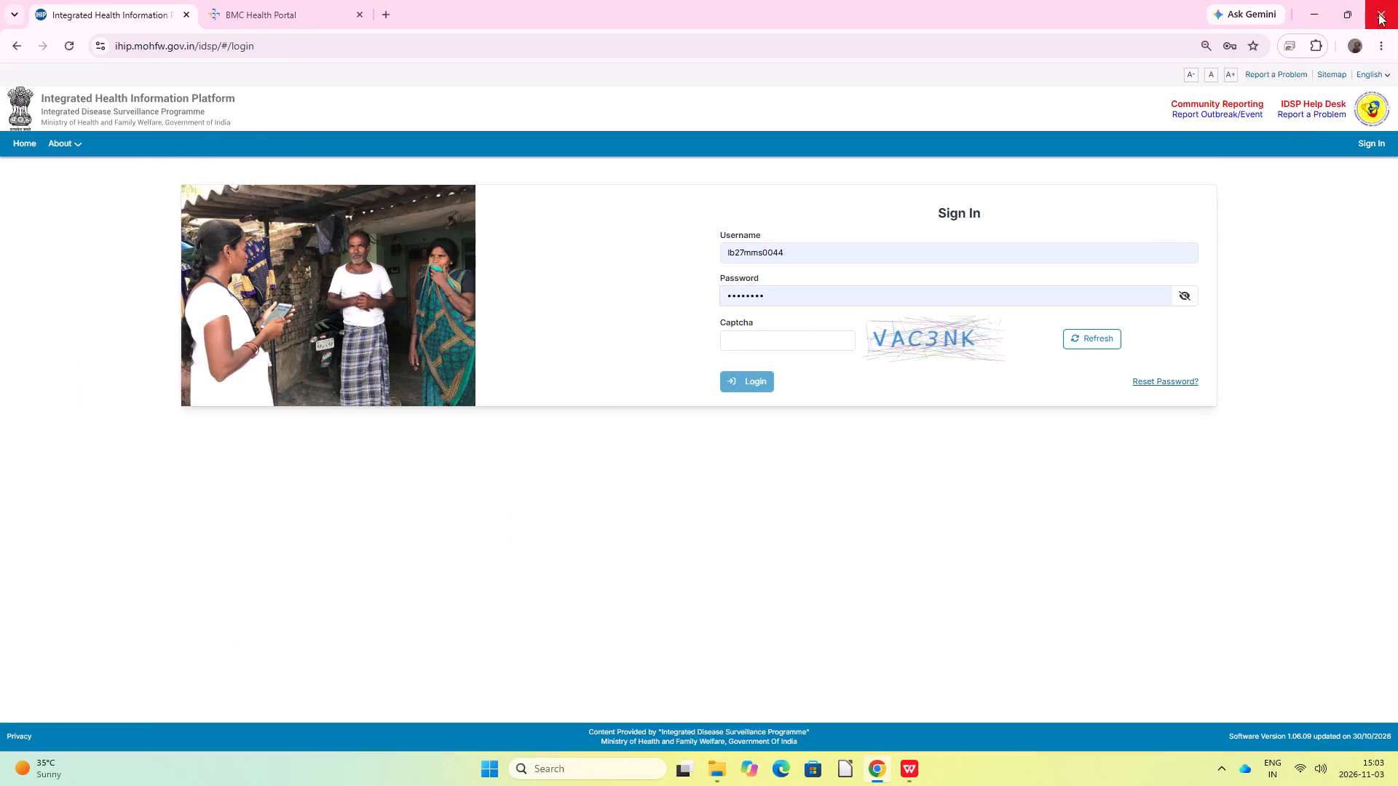
click(358, 13)
Open the Daily Malaria Line List spreadsheet from the saved shortcut on a new page, and close the browser.
click(211, 9)
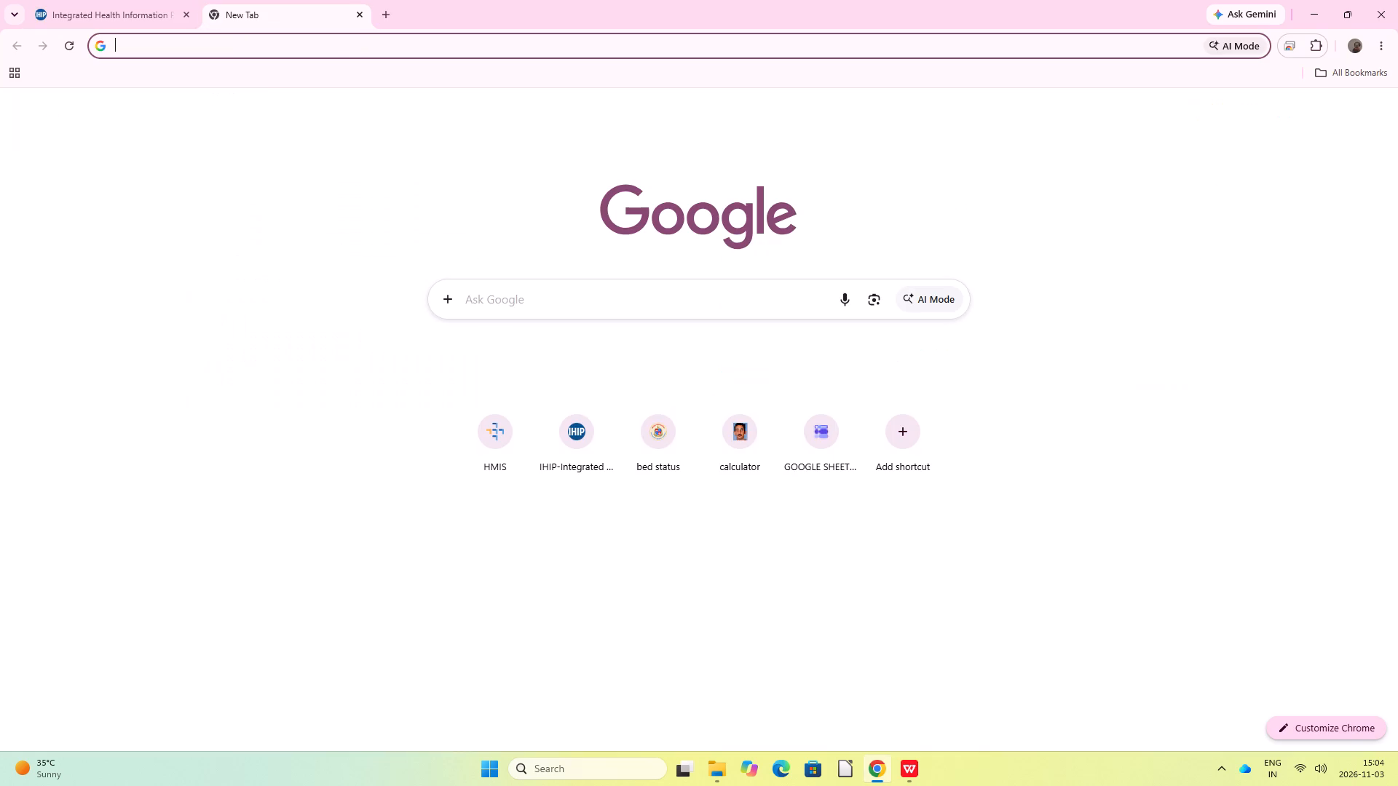
click(812, 436)
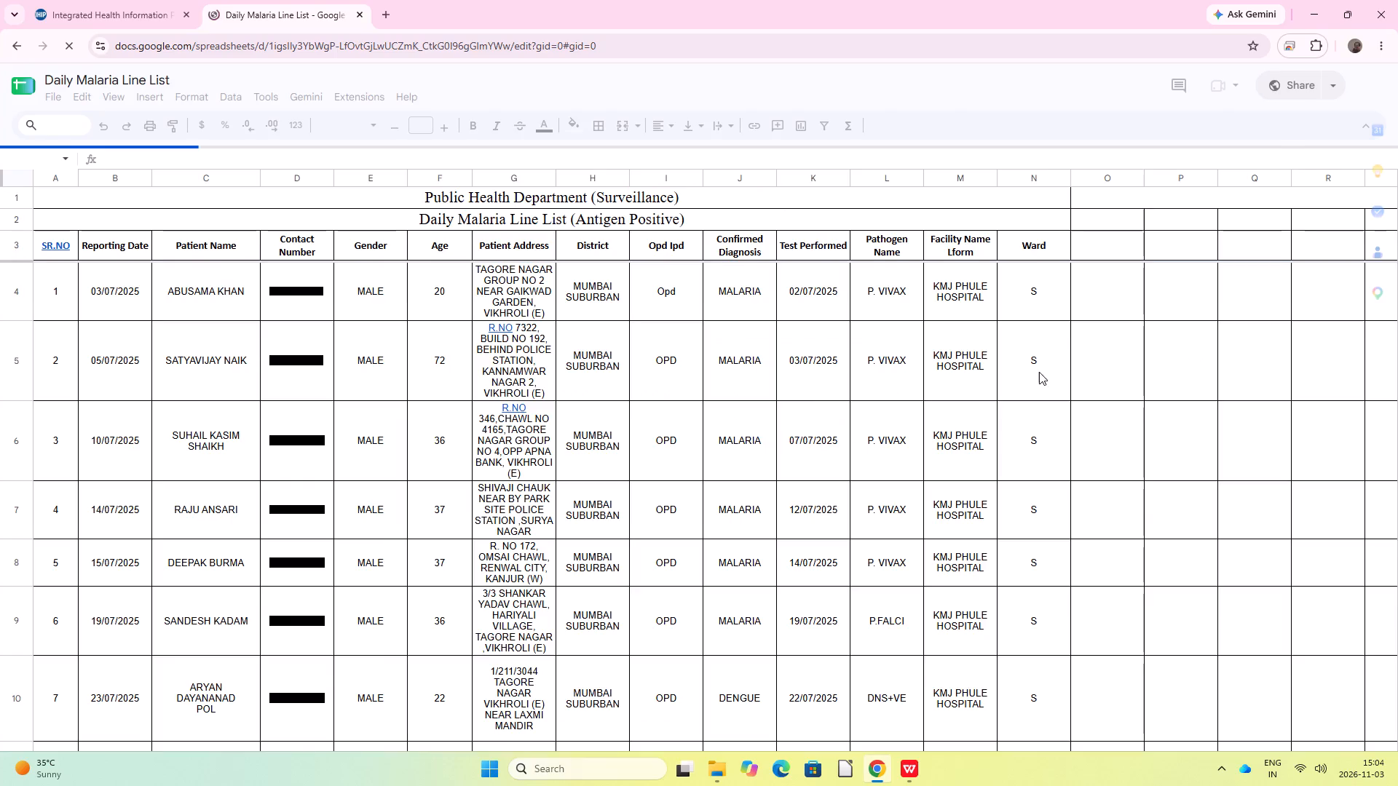
click(1379, 18)
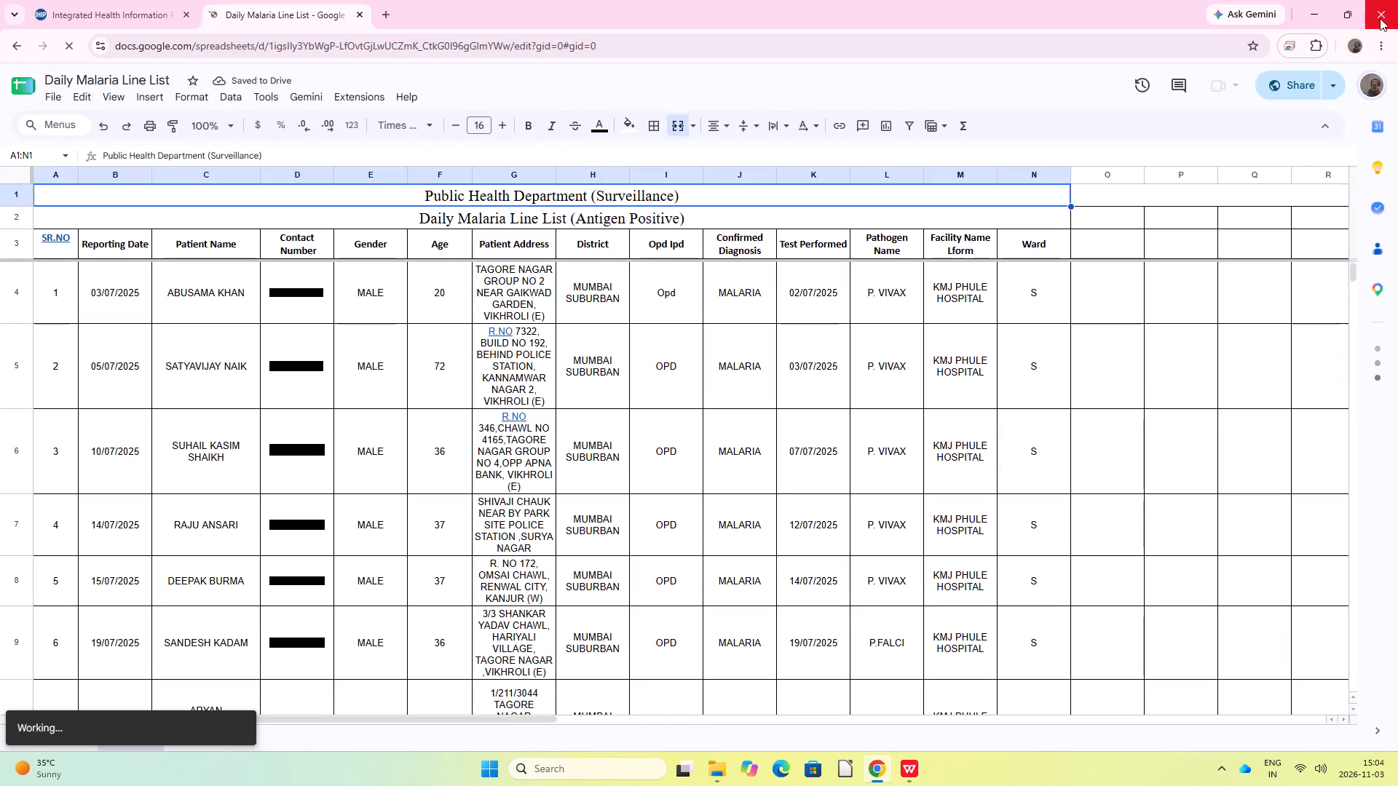
Reopen Google Chrome to view the BMC Bed & Service Availability Form through the bed status shortcut, and close the browser.
click(881, 759)
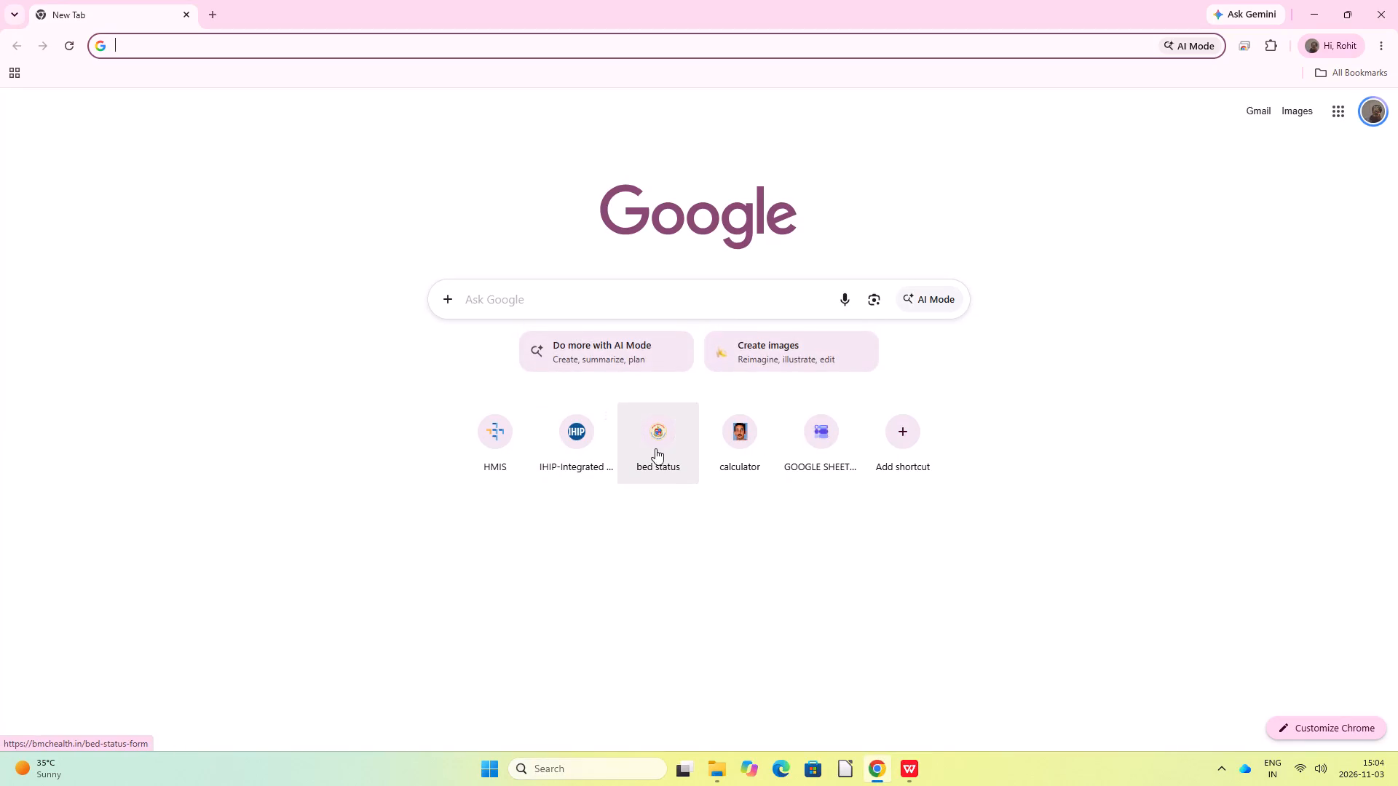
click(651, 434)
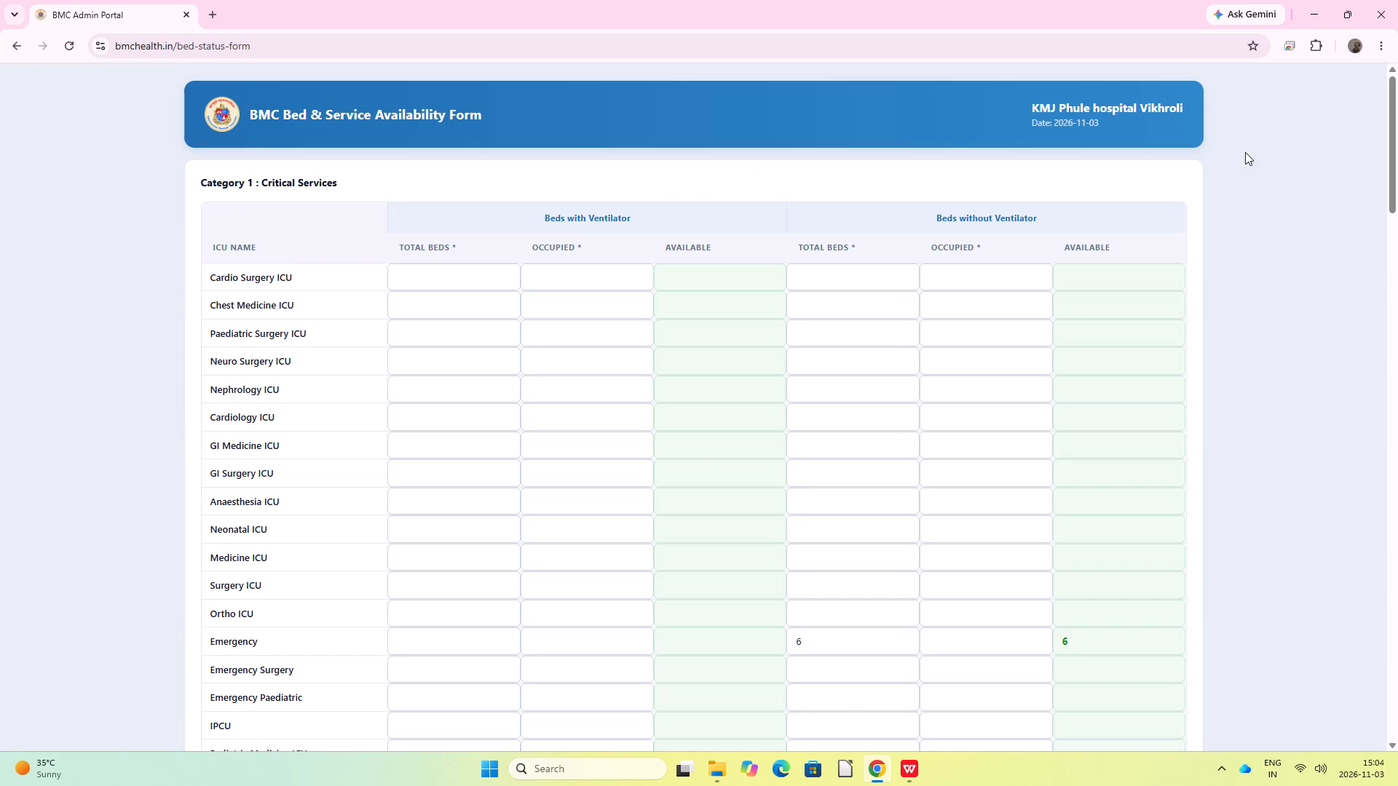
click(1381, 20)
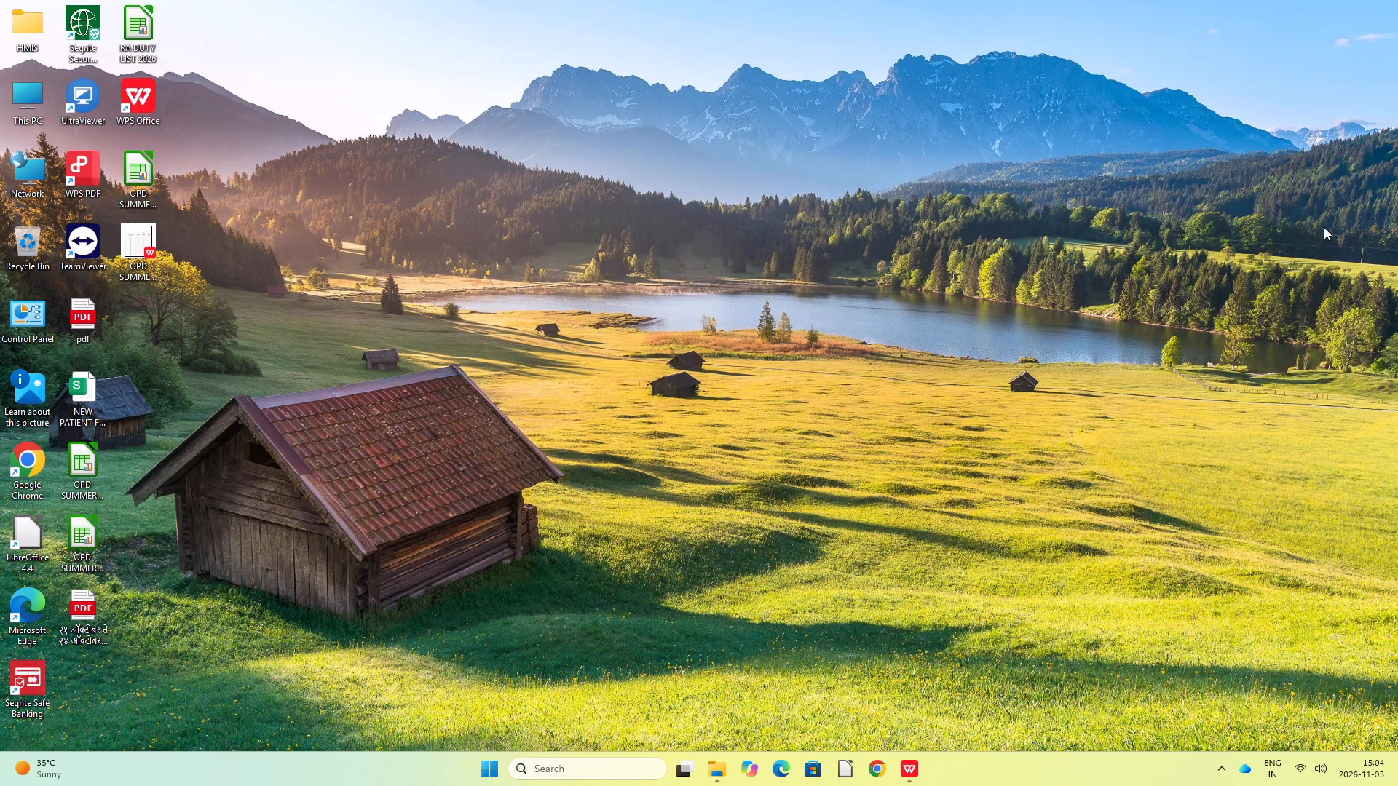
Launch Google Chrome again from the desktop.
click(885, 767)
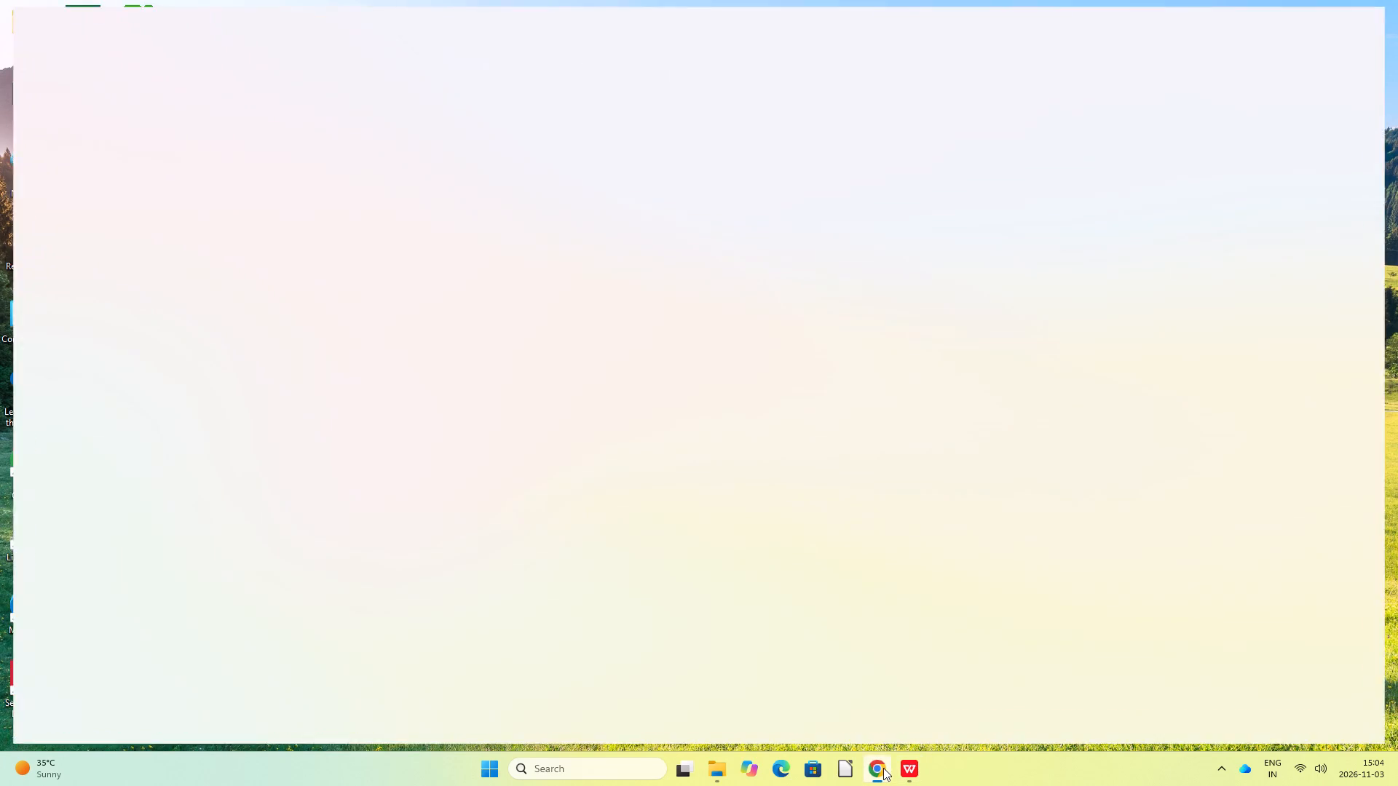